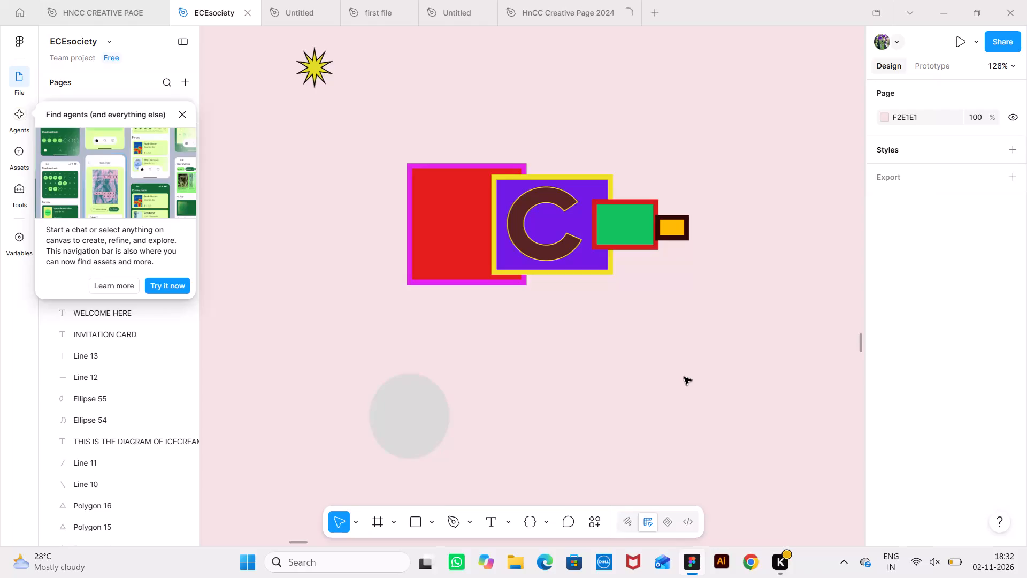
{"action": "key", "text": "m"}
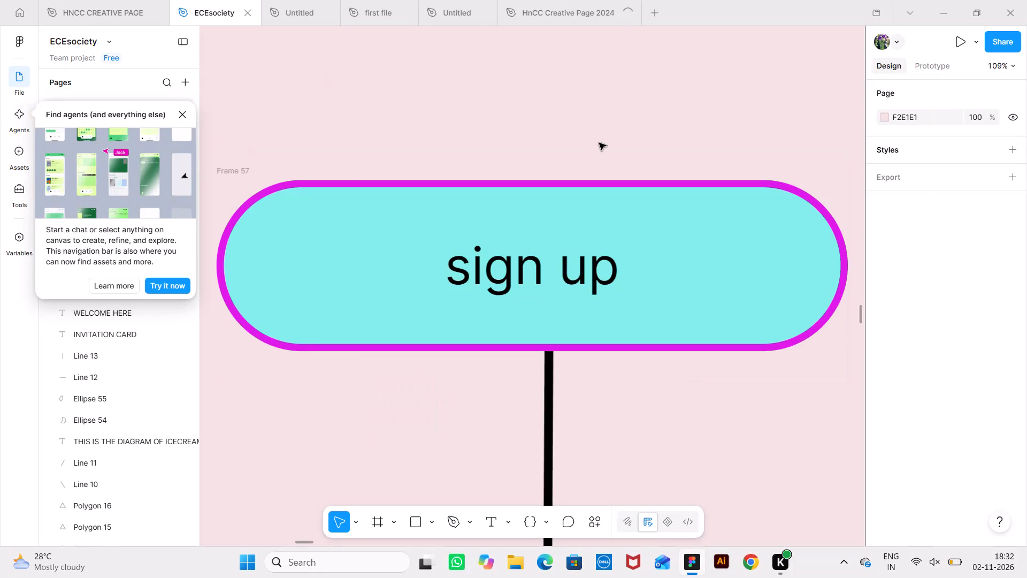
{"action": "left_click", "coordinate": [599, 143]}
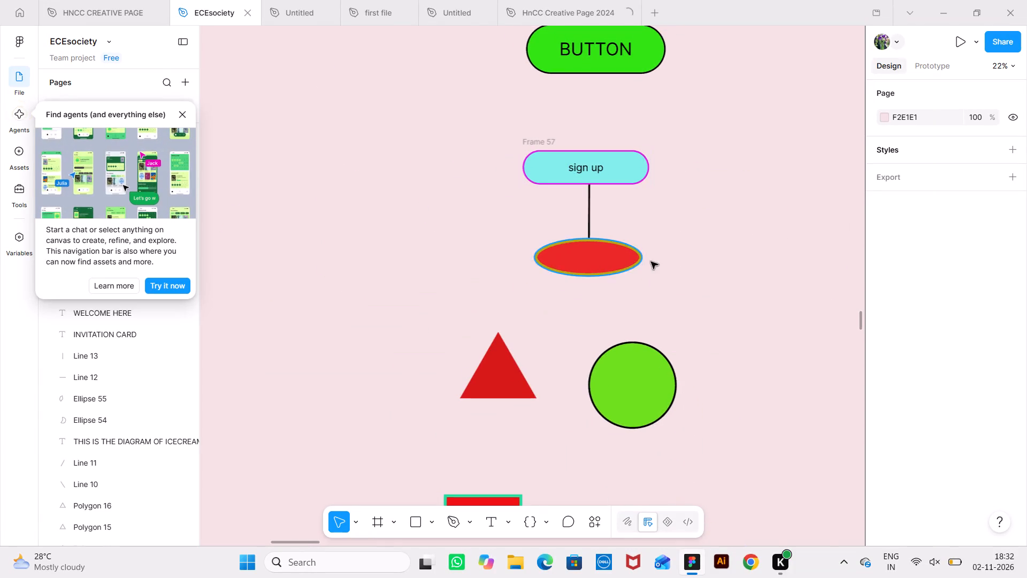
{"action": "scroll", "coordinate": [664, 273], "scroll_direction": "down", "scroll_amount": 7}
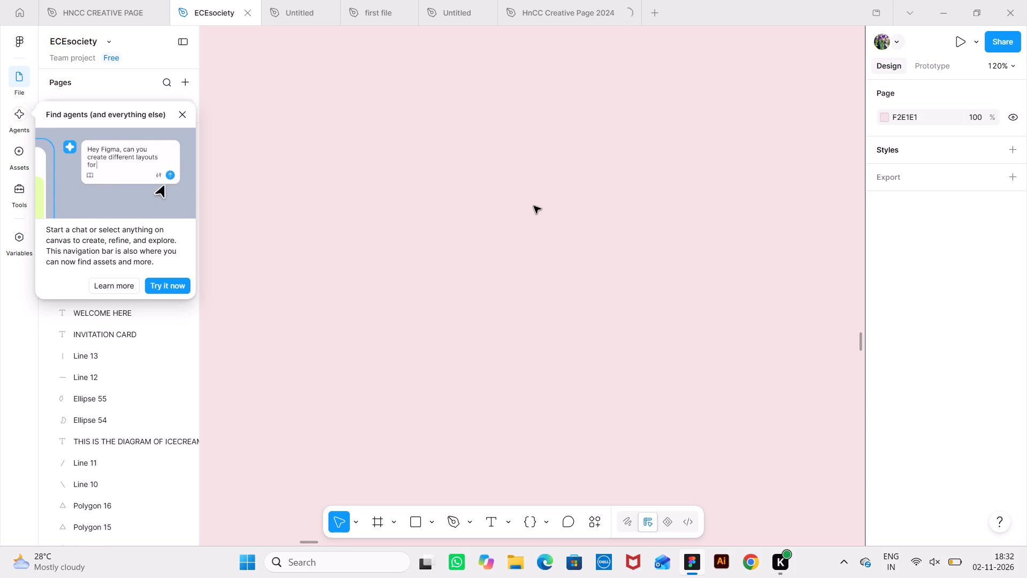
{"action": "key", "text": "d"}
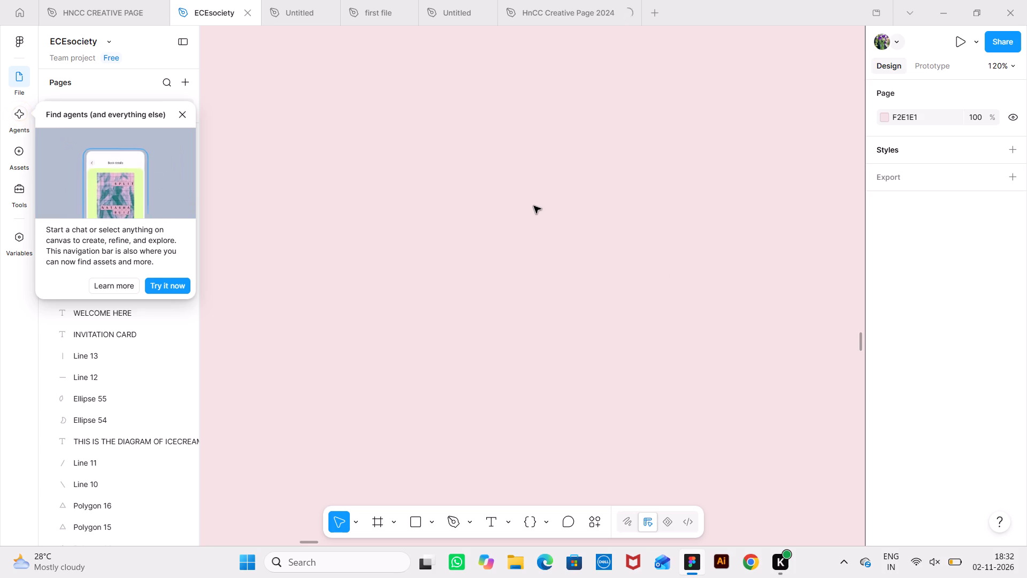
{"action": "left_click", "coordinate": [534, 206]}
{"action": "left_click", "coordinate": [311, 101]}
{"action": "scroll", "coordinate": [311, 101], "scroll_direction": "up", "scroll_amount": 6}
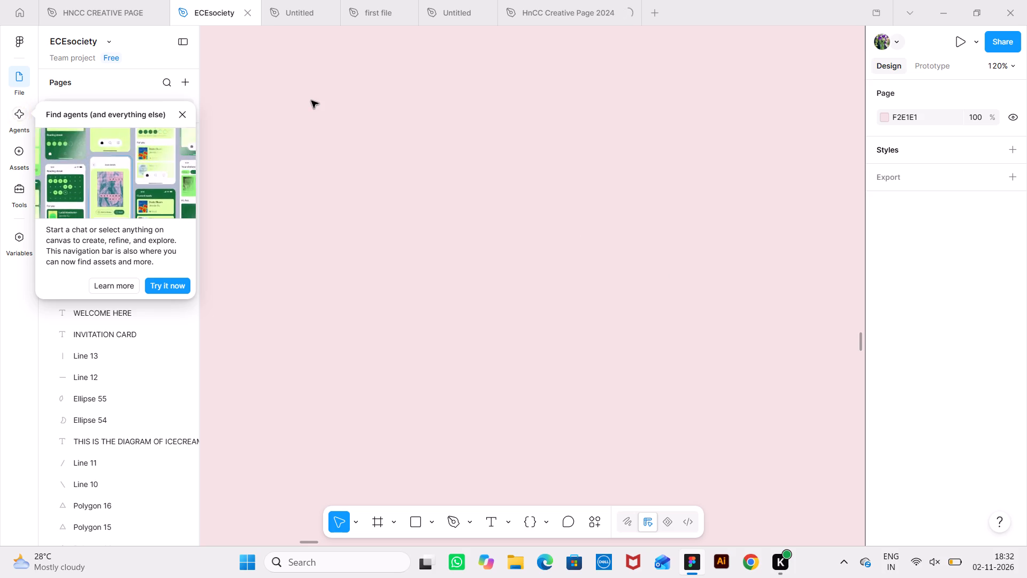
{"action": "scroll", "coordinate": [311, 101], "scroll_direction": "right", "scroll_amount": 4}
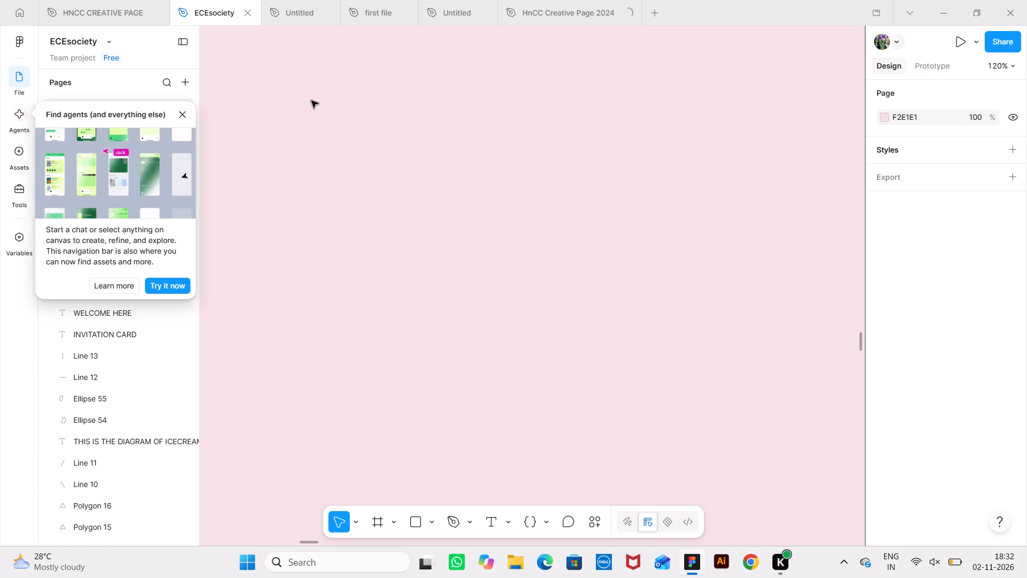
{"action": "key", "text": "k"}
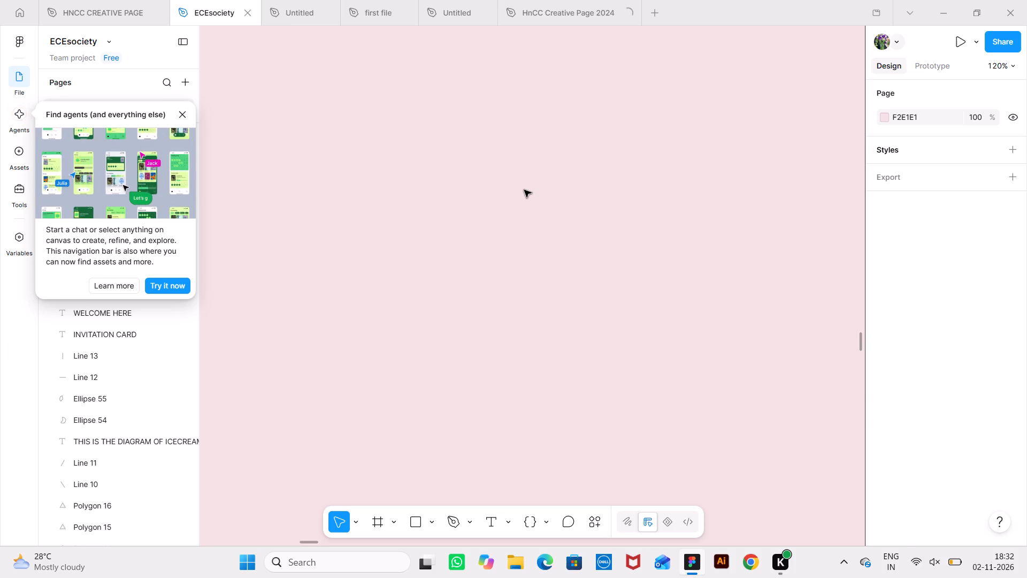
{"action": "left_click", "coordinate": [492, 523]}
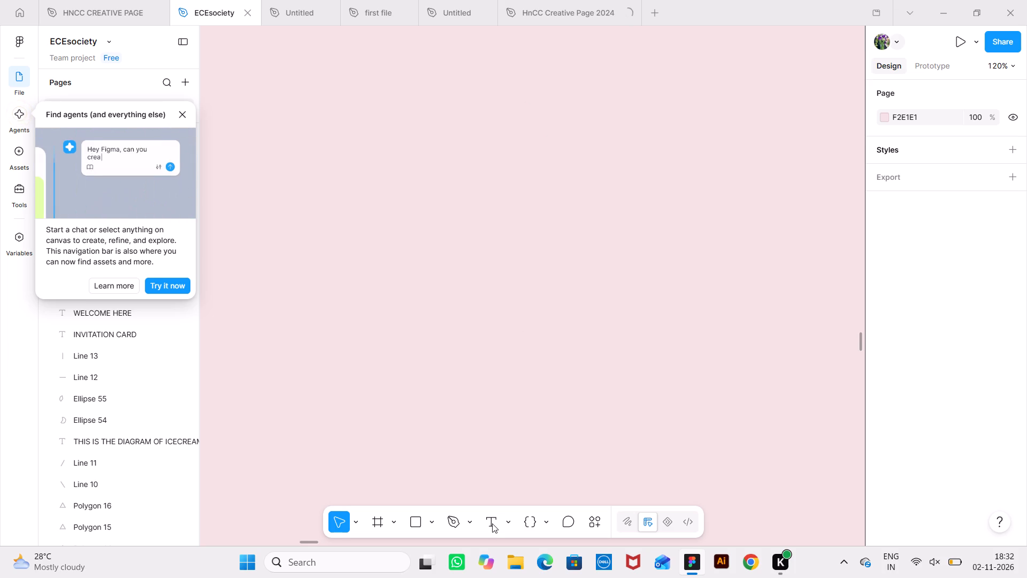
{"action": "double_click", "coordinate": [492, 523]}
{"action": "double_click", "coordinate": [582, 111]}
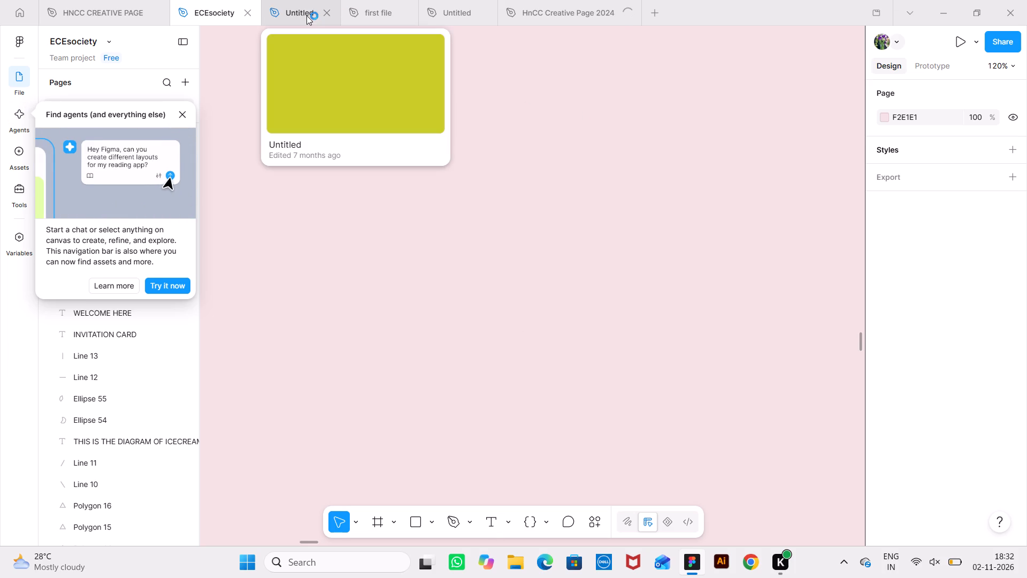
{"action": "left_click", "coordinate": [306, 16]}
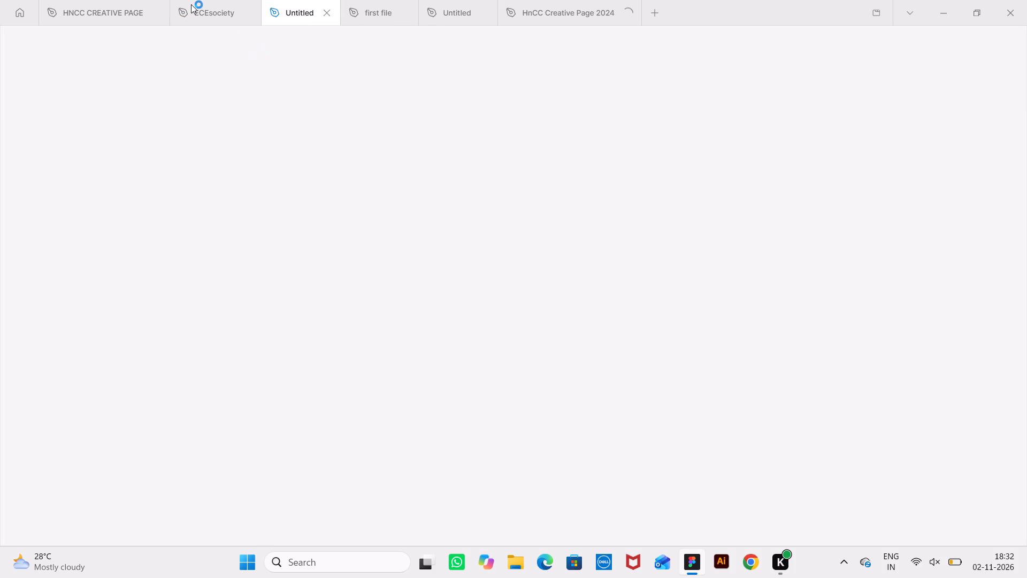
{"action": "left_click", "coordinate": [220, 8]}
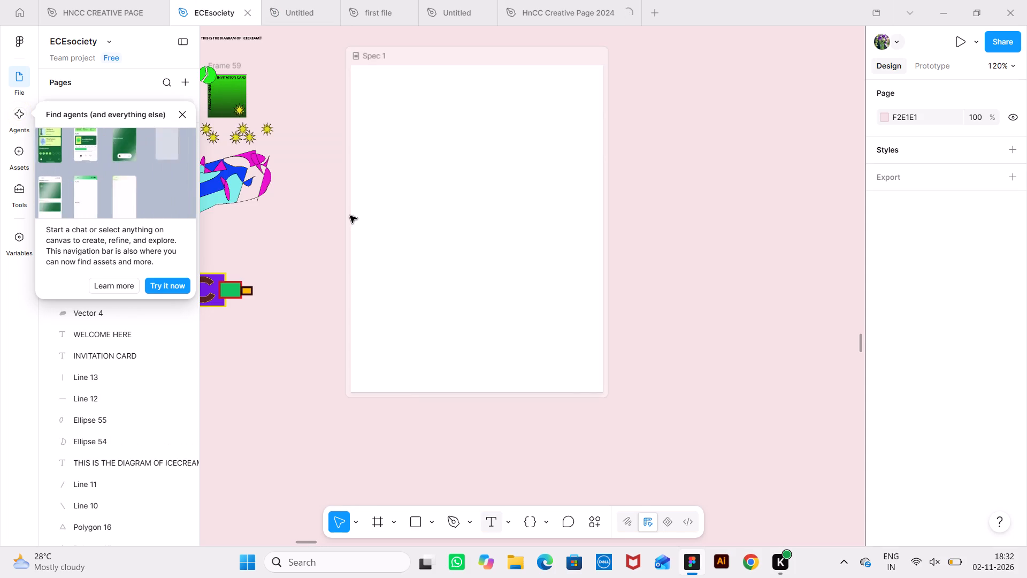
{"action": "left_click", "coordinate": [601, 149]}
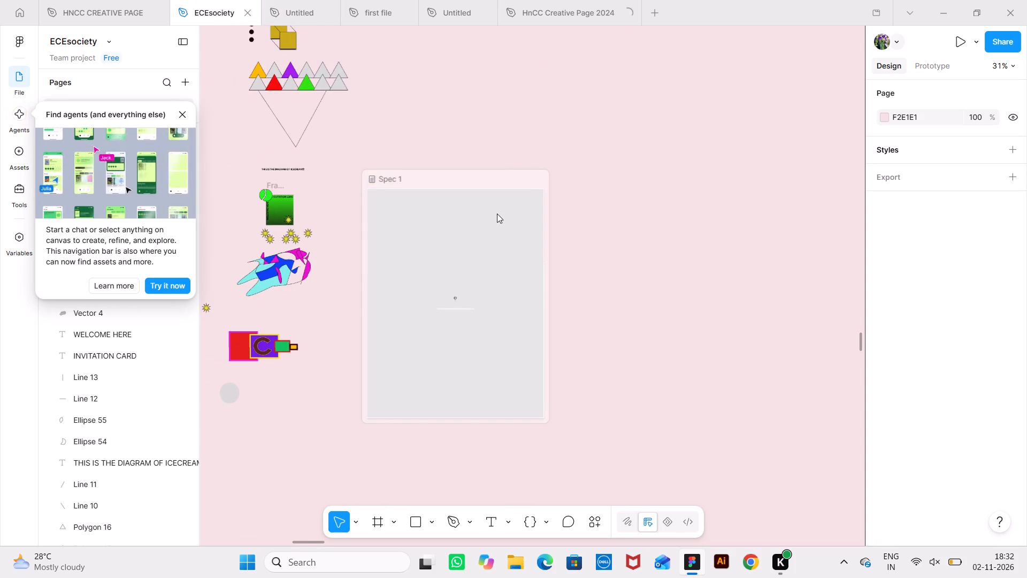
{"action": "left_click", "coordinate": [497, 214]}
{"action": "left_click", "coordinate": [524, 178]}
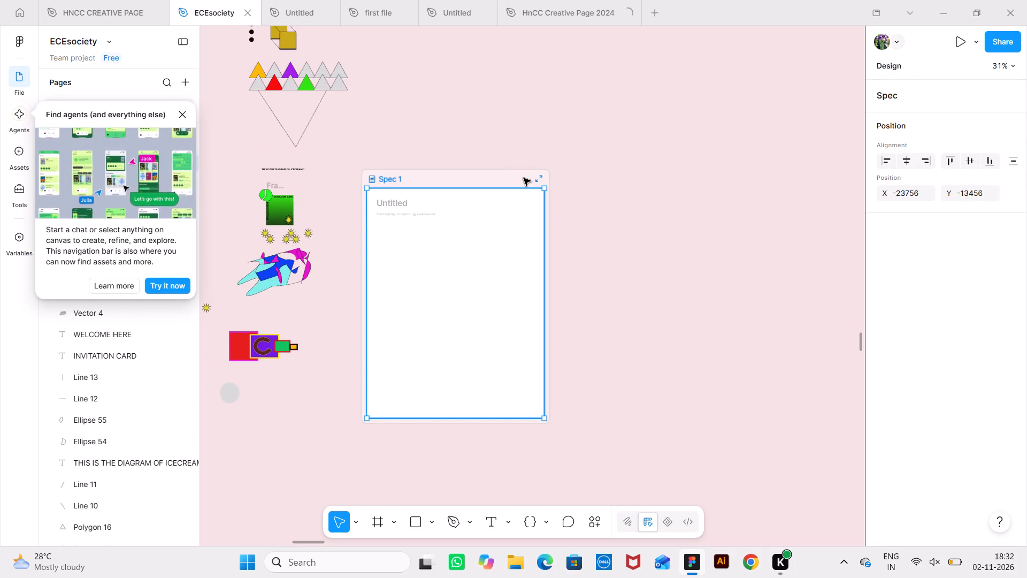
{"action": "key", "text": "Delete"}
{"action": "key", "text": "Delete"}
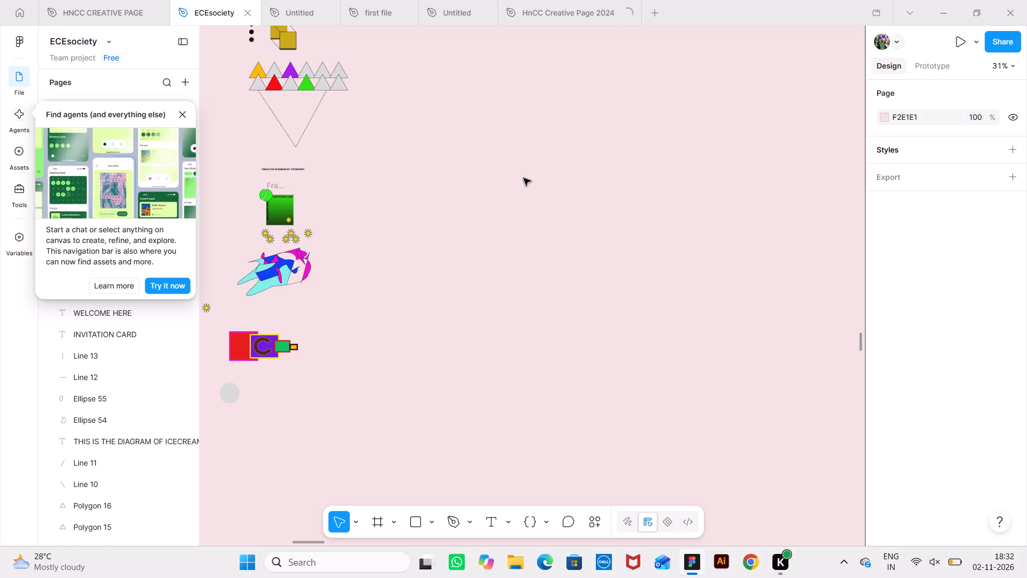
Move the larger green pie piece off the invitation card's corner to empty canvas right of the card, about X -24032, Y -13452.
{"action": "left_click", "coordinate": [283, 203]}
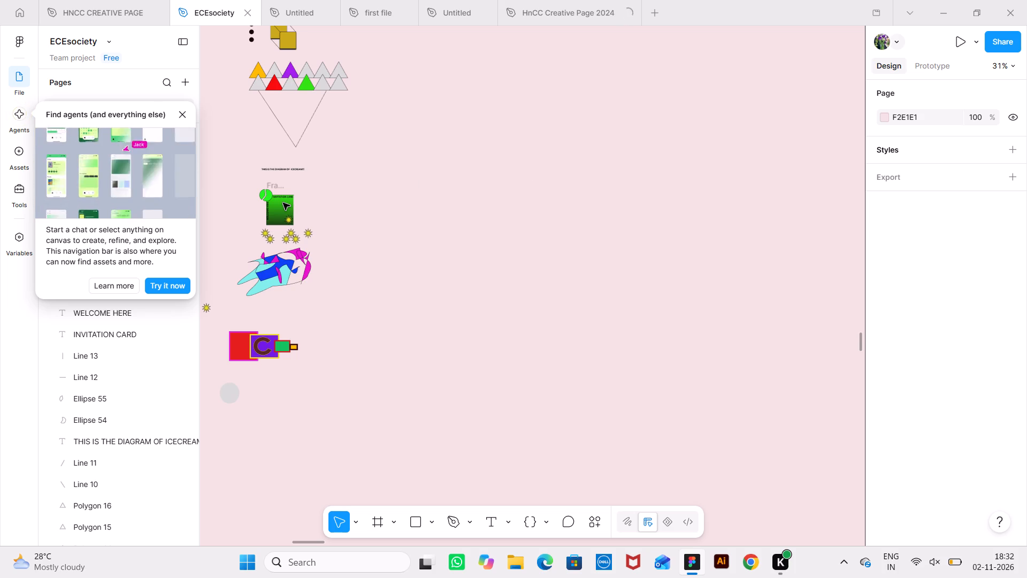
{"action": "scroll", "coordinate": [283, 203], "scroll_direction": "right", "scroll_amount": 3}
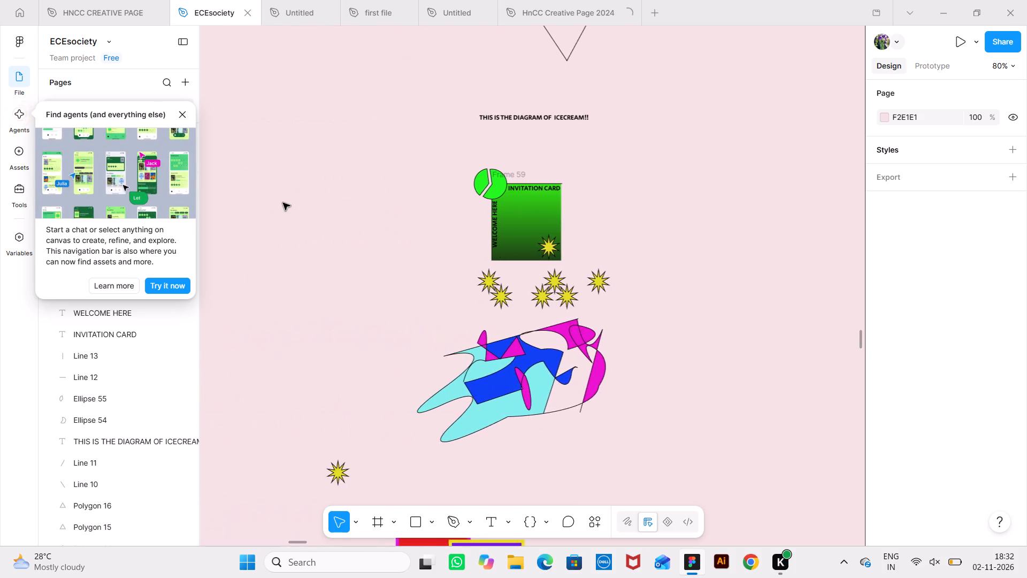
{"action": "scroll", "coordinate": [283, 203], "scroll_direction": "left", "scroll_amount": 5}
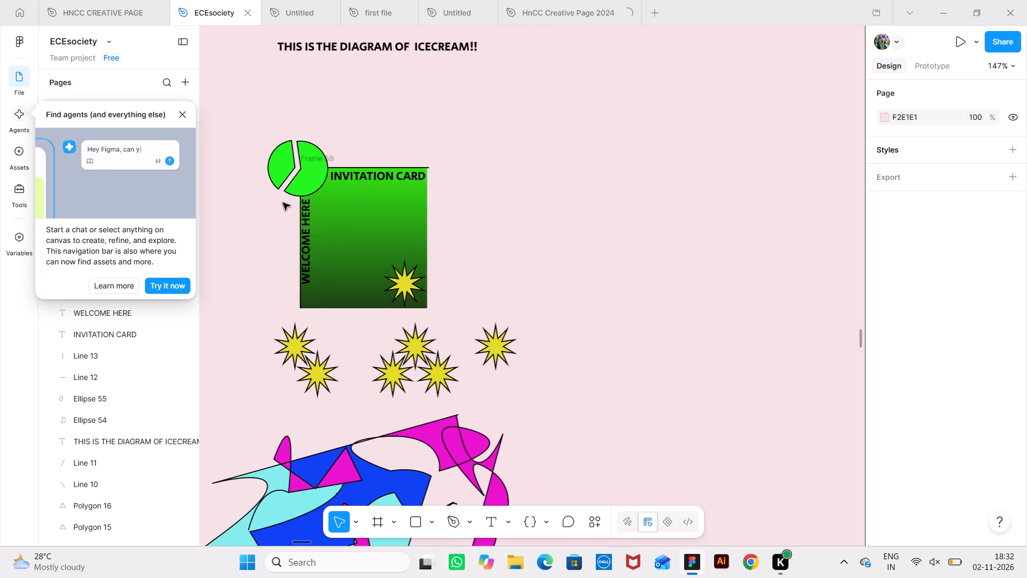
{"action": "left_click", "coordinate": [297, 182]}
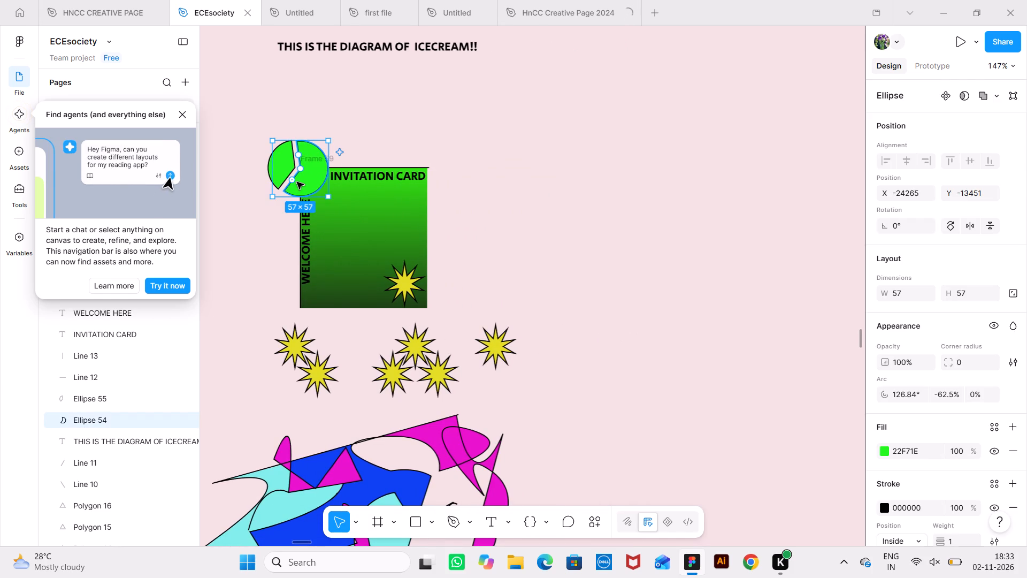
{"action": "left_click_drag", "start_coordinate": [297, 182], "coordinate": [484, 149]}
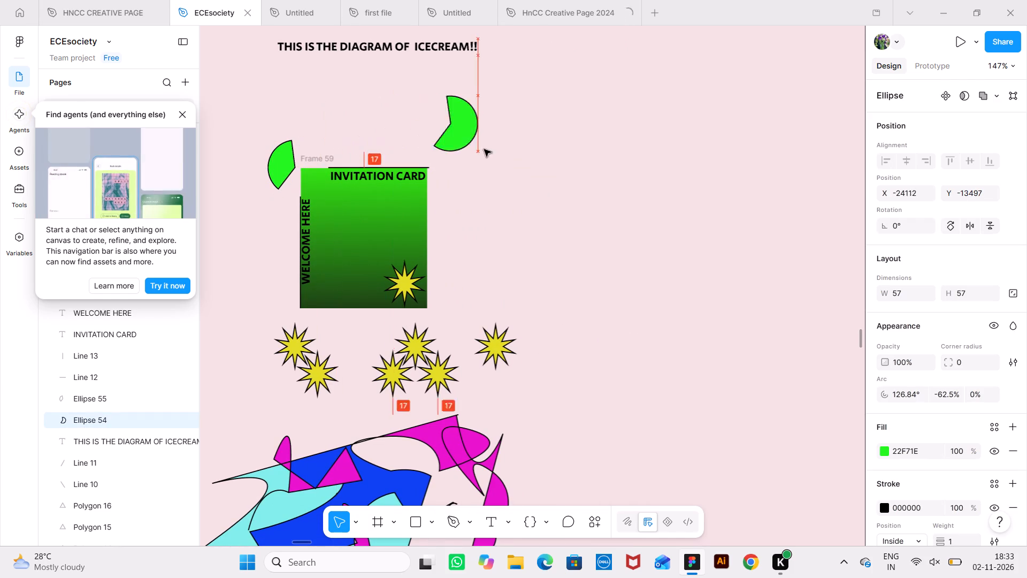
{"action": "left_click_drag", "start_coordinate": [484, 149], "coordinate": [525, 181]}
Move the yellow star out of the invitation card to overlap the top of the larger green pie piece, about X -24024, Y -13473.
{"action": "left_click", "coordinate": [411, 283]}
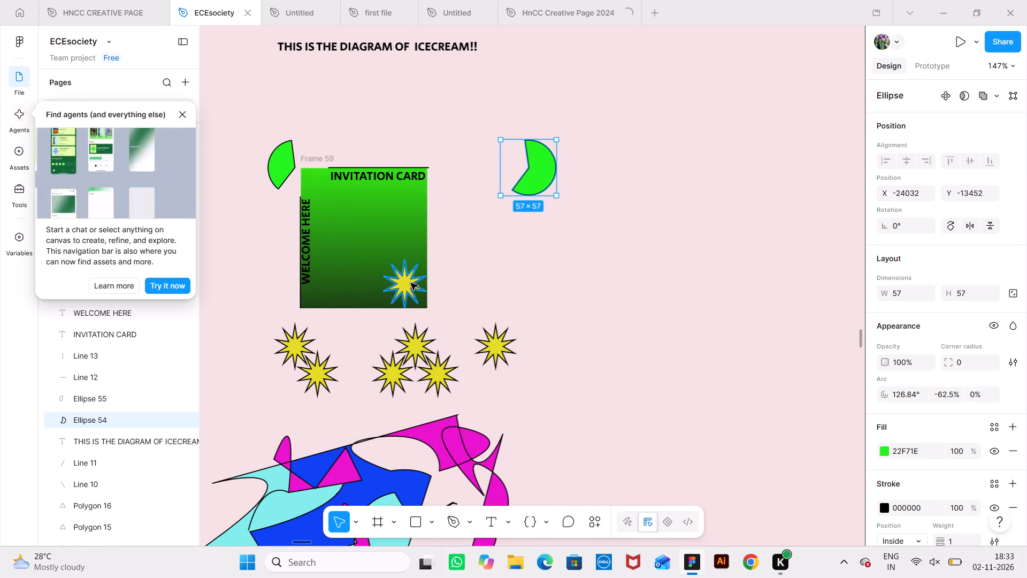
{"action": "left_click_drag", "start_coordinate": [411, 283], "coordinate": [531, 203]}
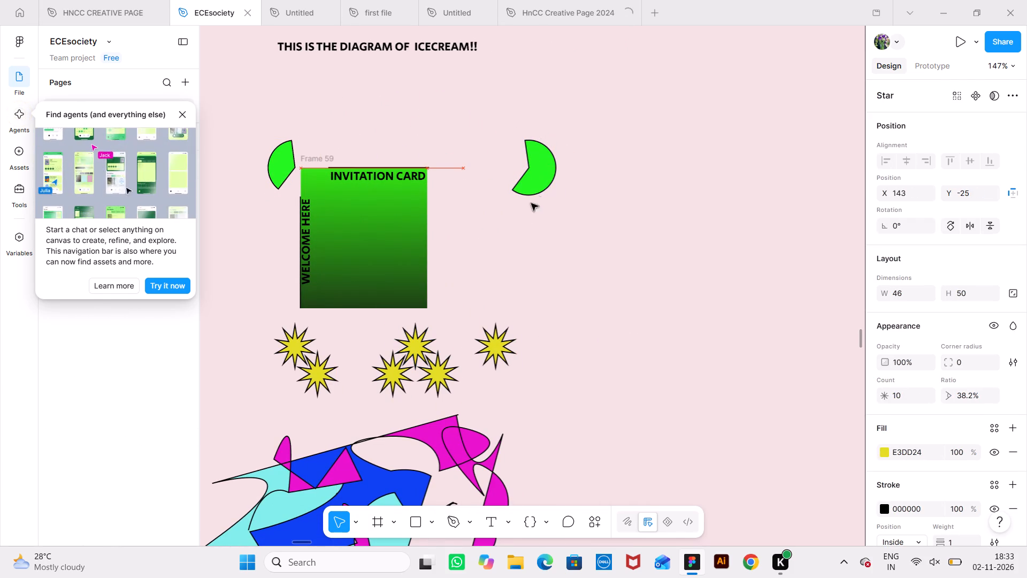
{"action": "left_click_drag", "start_coordinate": [531, 203], "coordinate": [487, 299]}
{"action": "left_click_drag", "start_coordinate": [487, 299], "coordinate": [558, 175]}
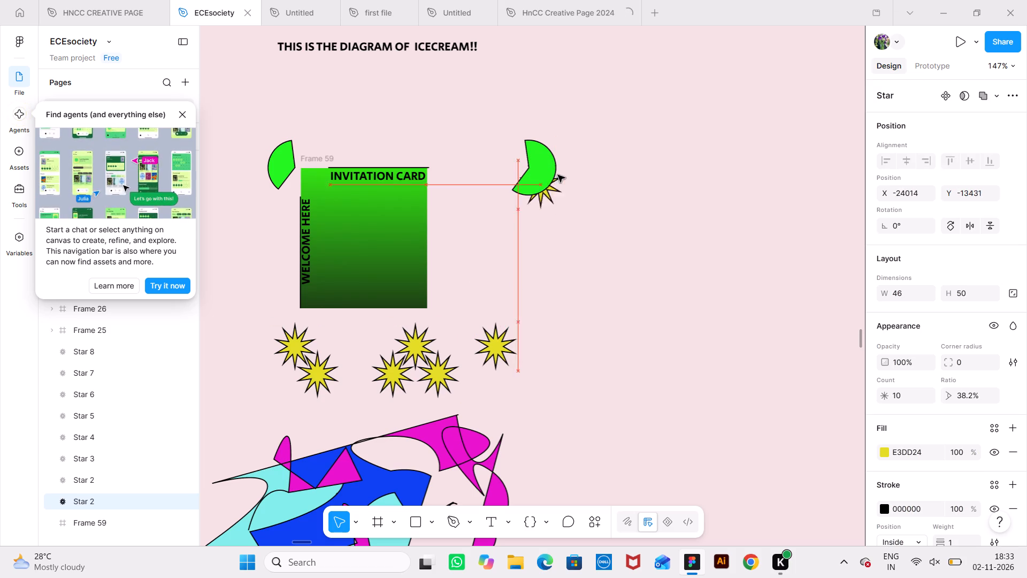
{"action": "left_click_drag", "start_coordinate": [558, 175], "coordinate": [541, 156]}
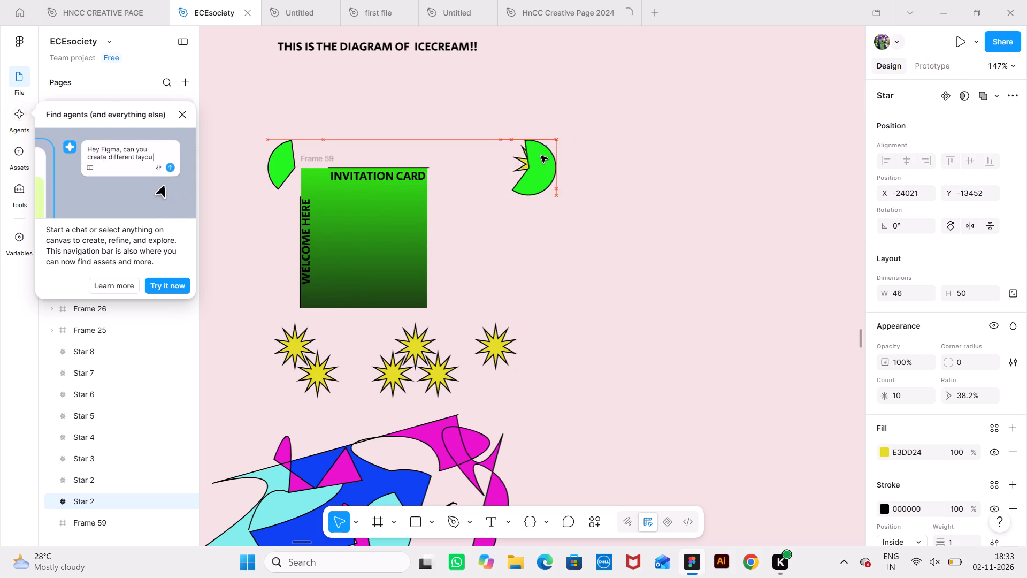
{"action": "left_click_drag", "start_coordinate": [541, 156], "coordinate": [538, 142]}
Move the rightmost yellow star below the card to the lower left of the star on the pie piece, about X -24055, Y -13456.
{"action": "left_click", "coordinate": [504, 333]}
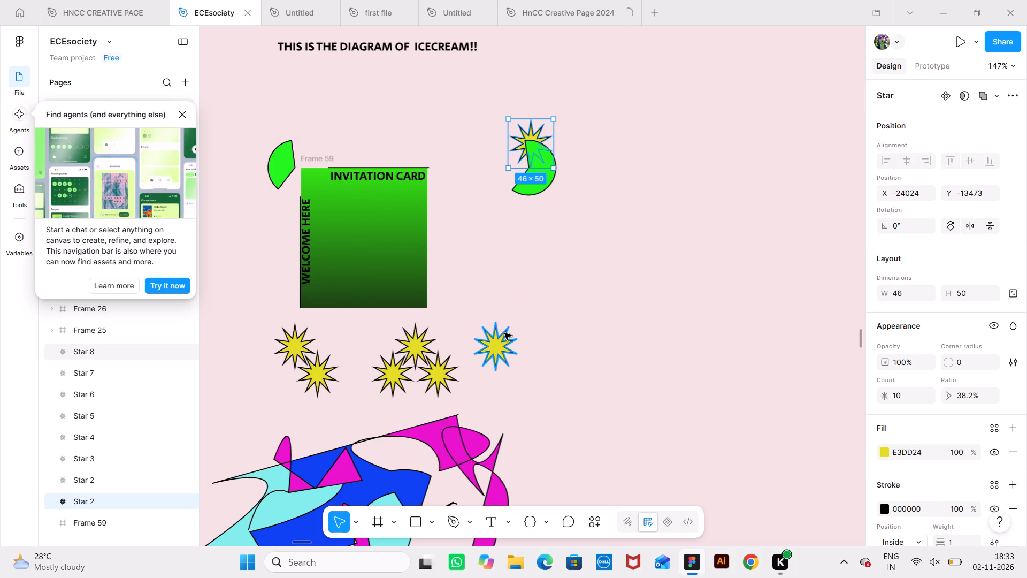
{"action": "left_click_drag", "start_coordinate": [503, 339], "coordinate": [509, 149]}
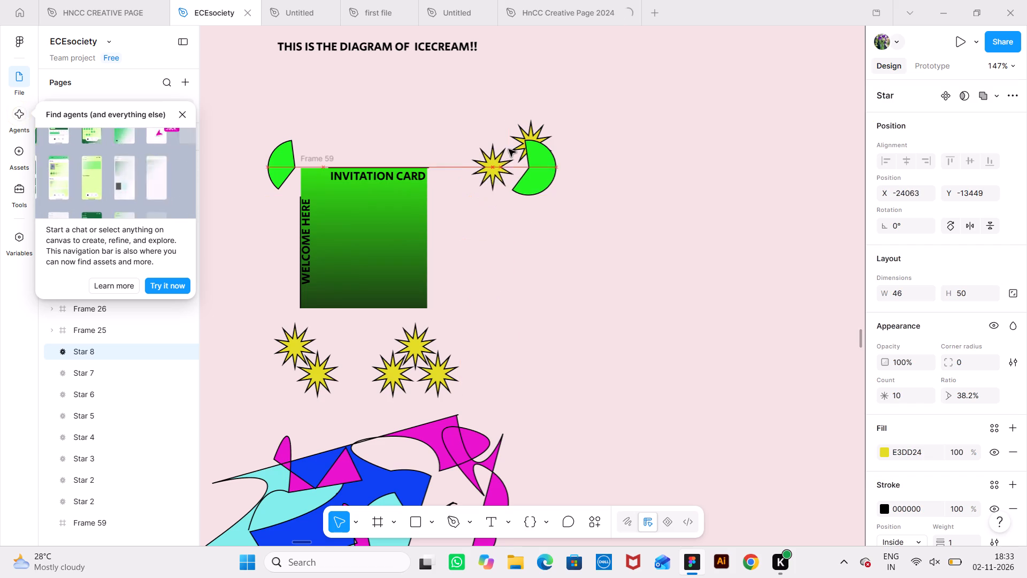
{"action": "left_click_drag", "start_coordinate": [509, 149], "coordinate": [510, 149]}
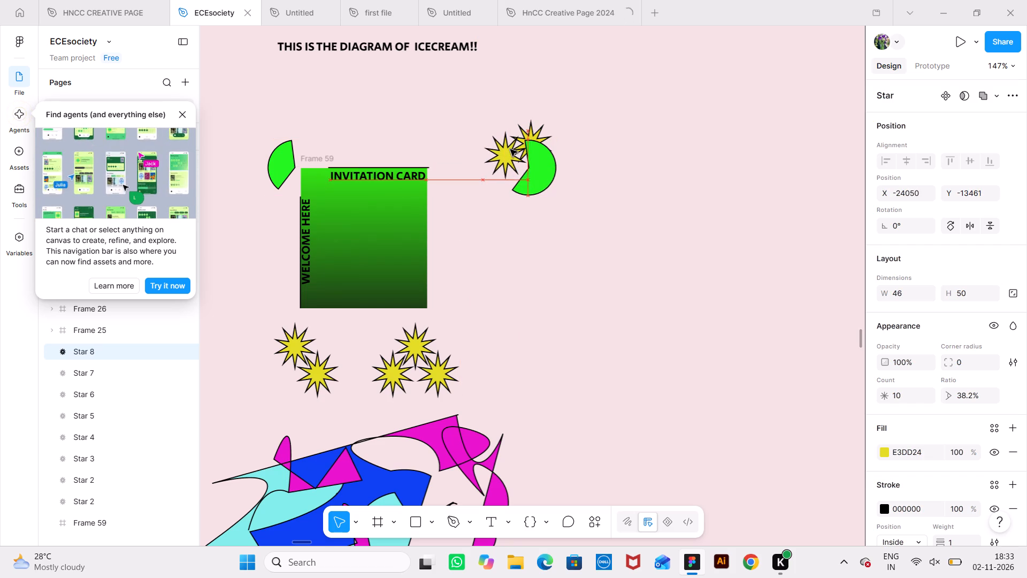
{"action": "left_click_drag", "start_coordinate": [510, 149], "coordinate": [509, 153]}
{"action": "left_click", "coordinate": [545, 288]}
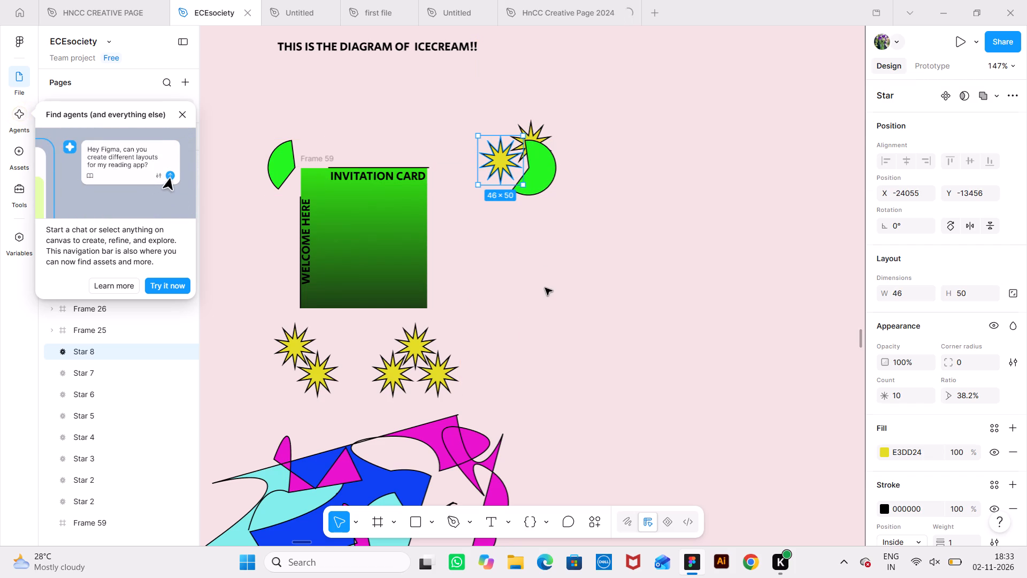
Move Star 4 from below the card to the lower left of the two relocated stars, about X -24073, Y -13423.
{"action": "left_click", "coordinate": [445, 367]}
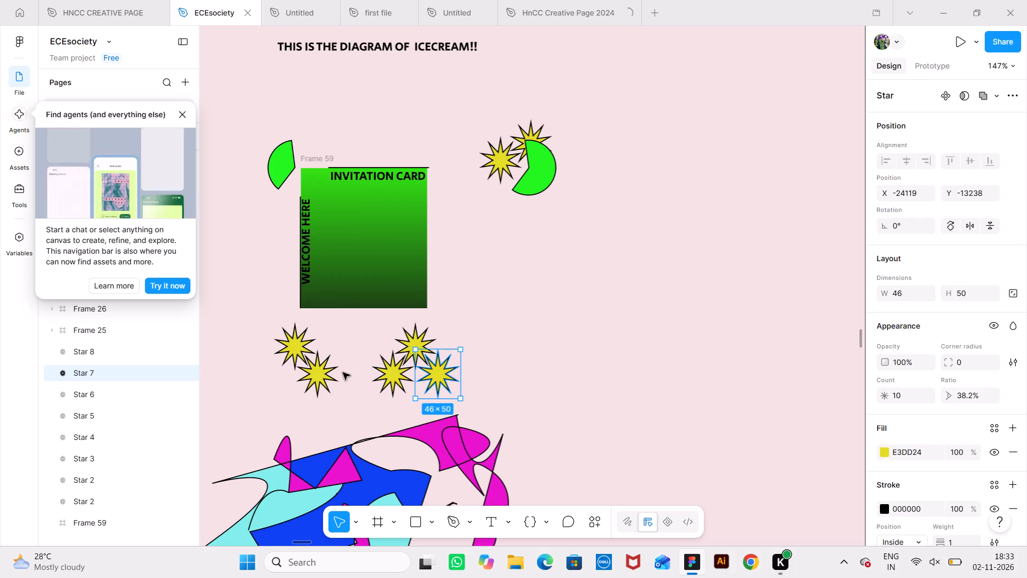
{"action": "left_click", "coordinate": [324, 375]}
{"action": "left_click_drag", "start_coordinate": [324, 375], "coordinate": [376, 310]}
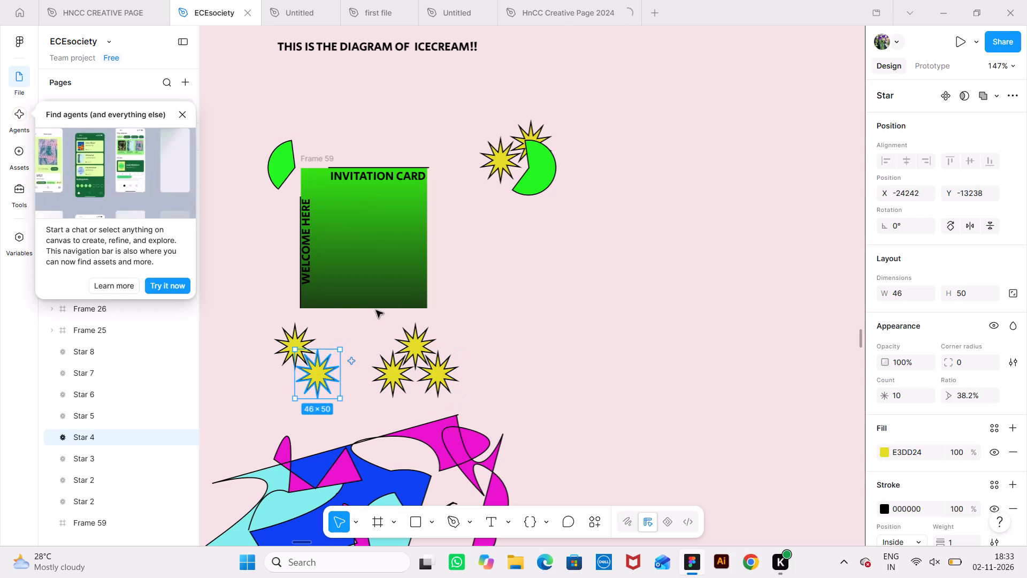
{"action": "left_click_drag", "start_coordinate": [376, 310], "coordinate": [482, 196]}
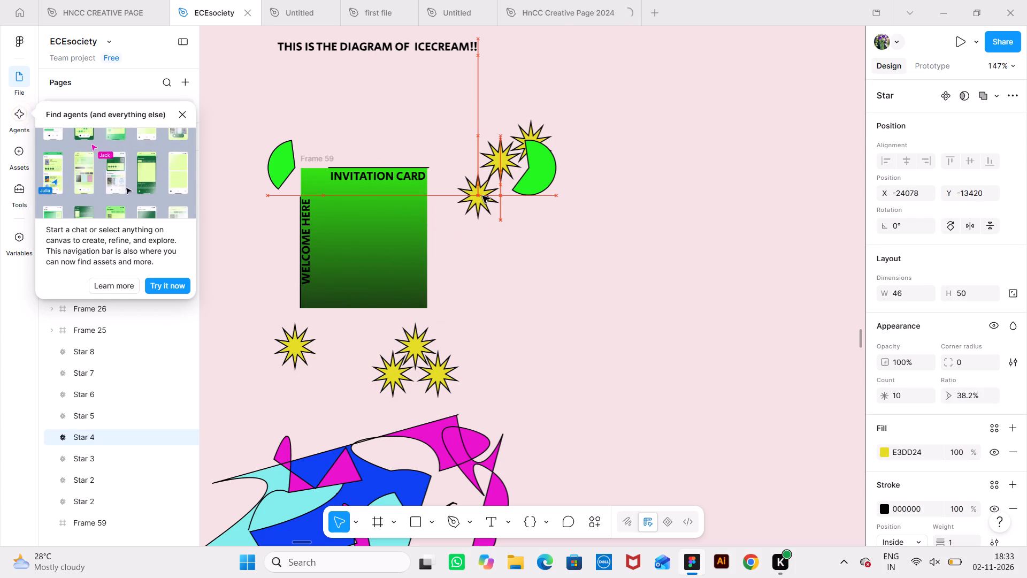
{"action": "left_click_drag", "start_coordinate": [482, 196], "coordinate": [493, 194]}
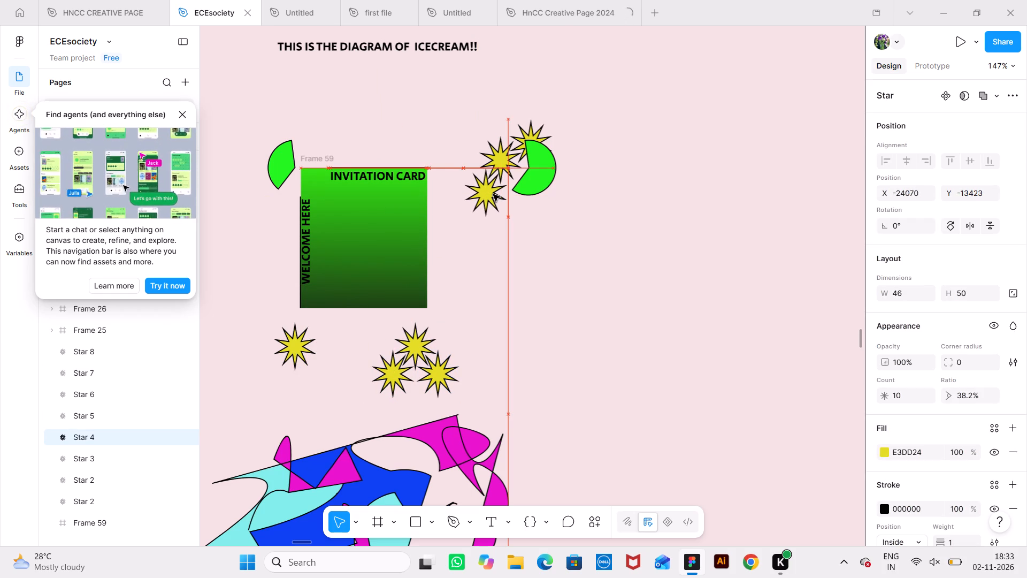
{"action": "left_click_drag", "start_coordinate": [493, 194], "coordinate": [490, 195]}
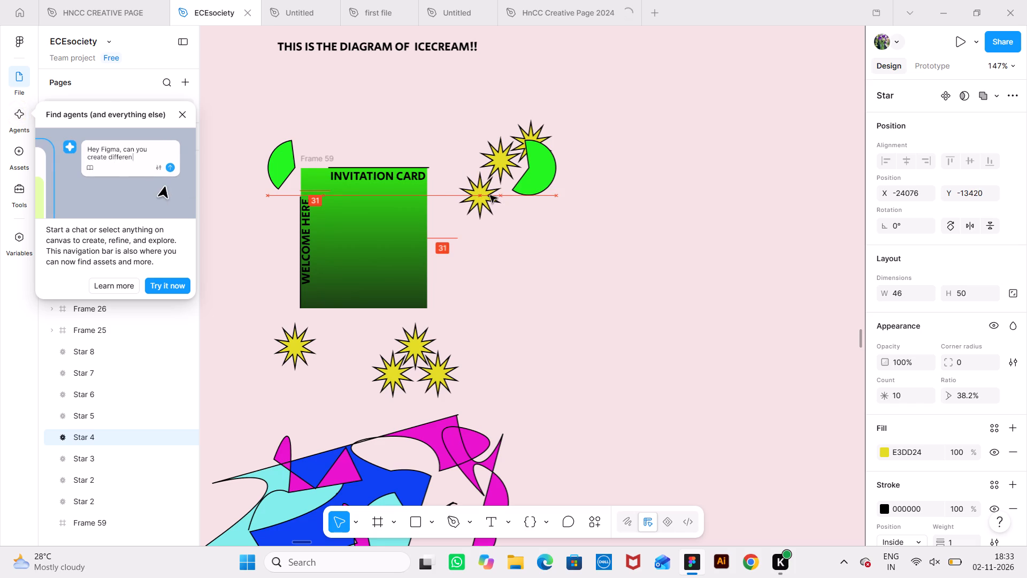
{"action": "left_click_drag", "start_coordinate": [490, 195], "coordinate": [491, 194]}
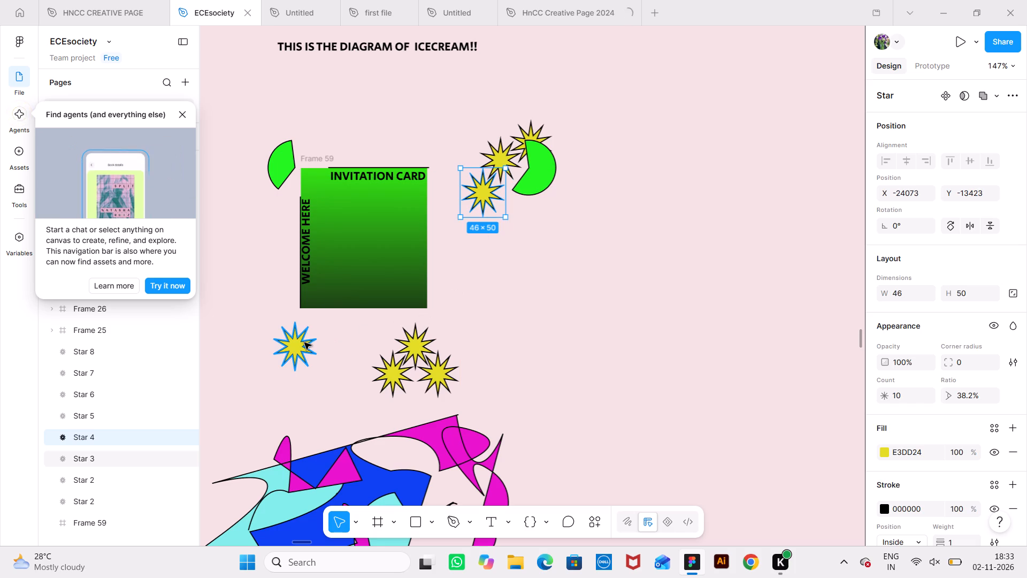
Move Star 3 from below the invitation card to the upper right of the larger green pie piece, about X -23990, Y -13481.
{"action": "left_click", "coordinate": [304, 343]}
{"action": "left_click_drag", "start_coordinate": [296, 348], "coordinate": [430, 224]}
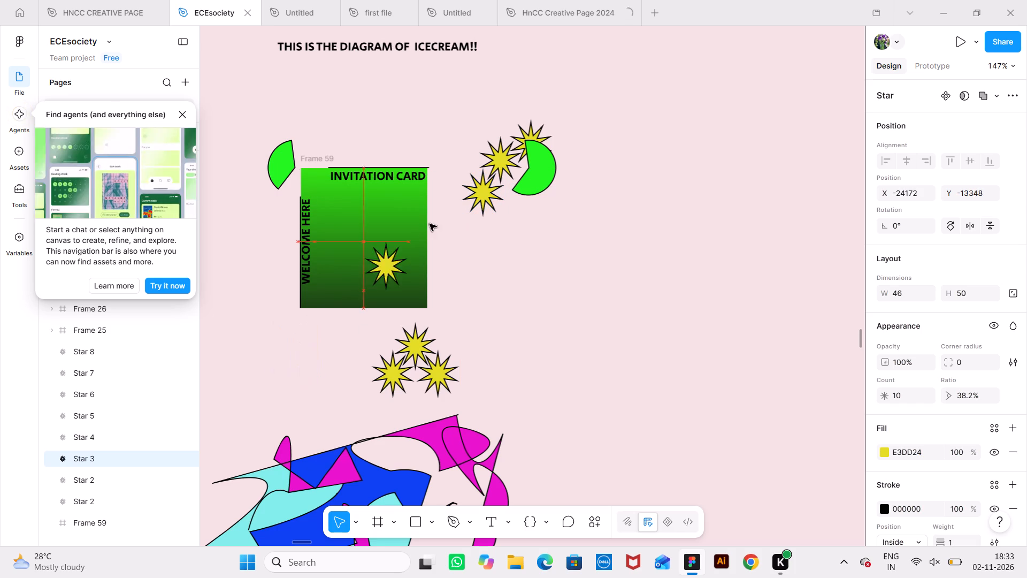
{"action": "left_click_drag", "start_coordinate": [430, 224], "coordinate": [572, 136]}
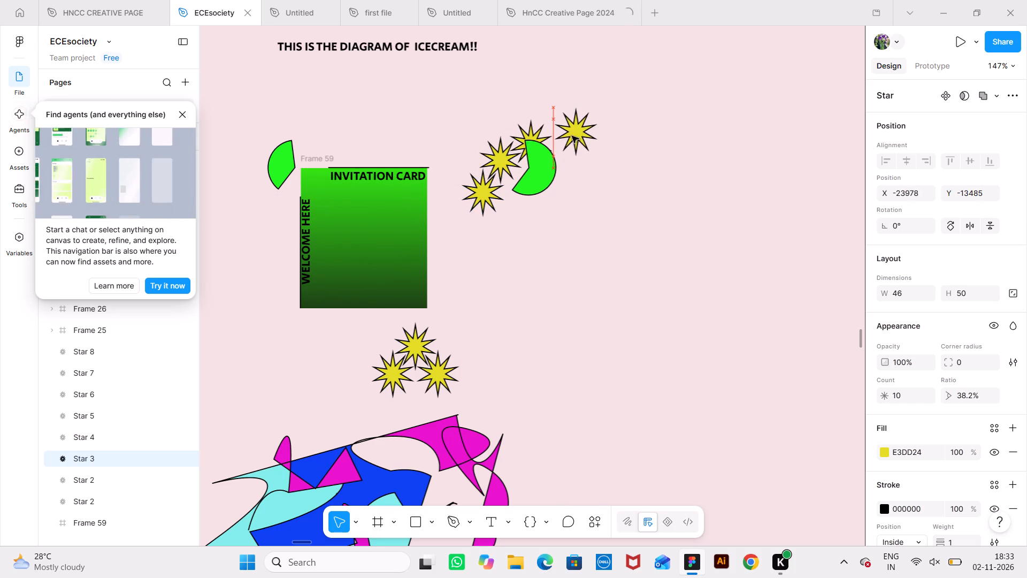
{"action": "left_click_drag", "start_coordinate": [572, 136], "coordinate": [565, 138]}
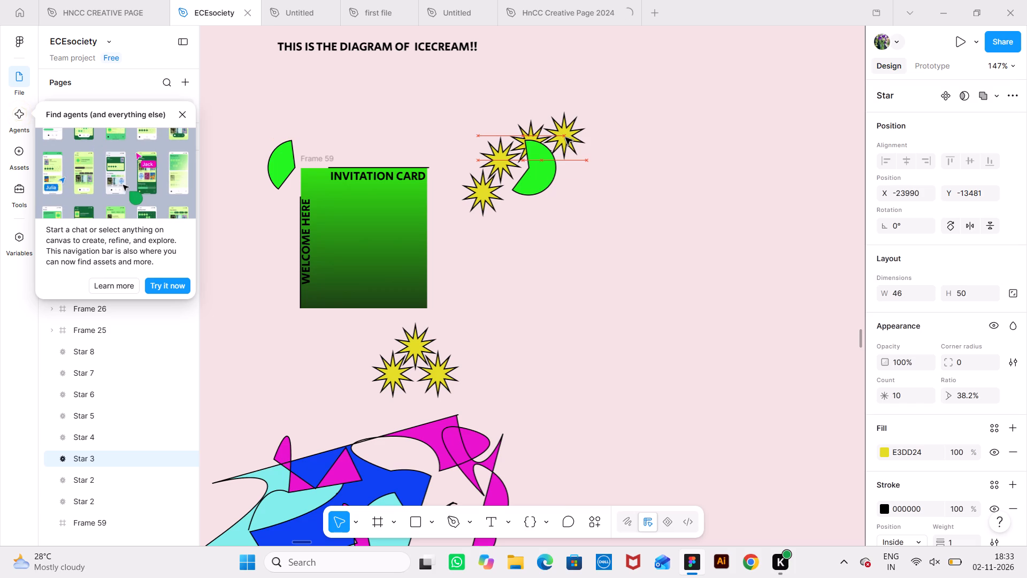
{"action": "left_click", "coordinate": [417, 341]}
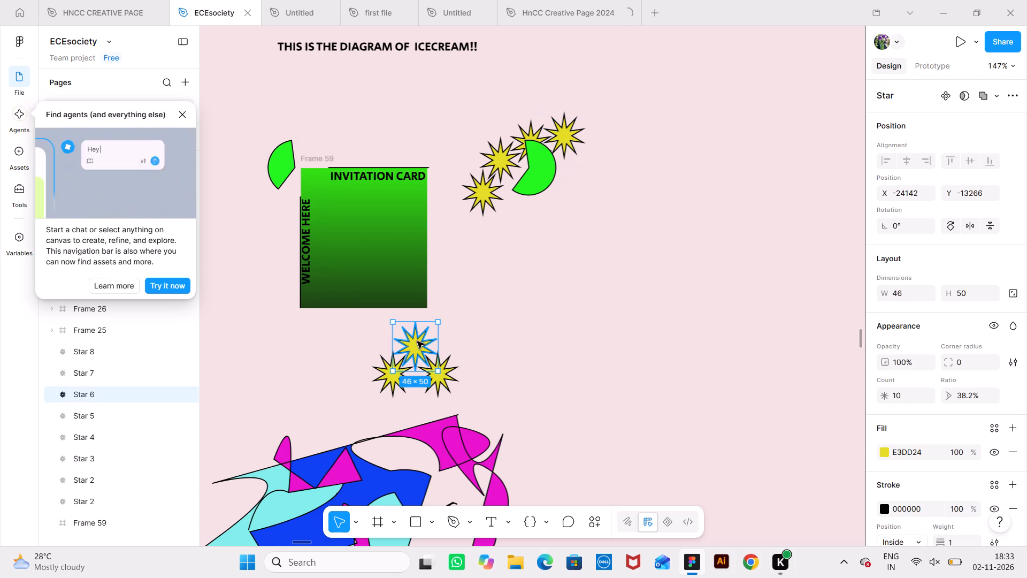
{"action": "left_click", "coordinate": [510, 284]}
Move Star 4 from beside the pie piece back below the card, overlapping the star trio's upper right, about X -24112, Y -13283.
{"action": "left_click", "coordinate": [487, 203]}
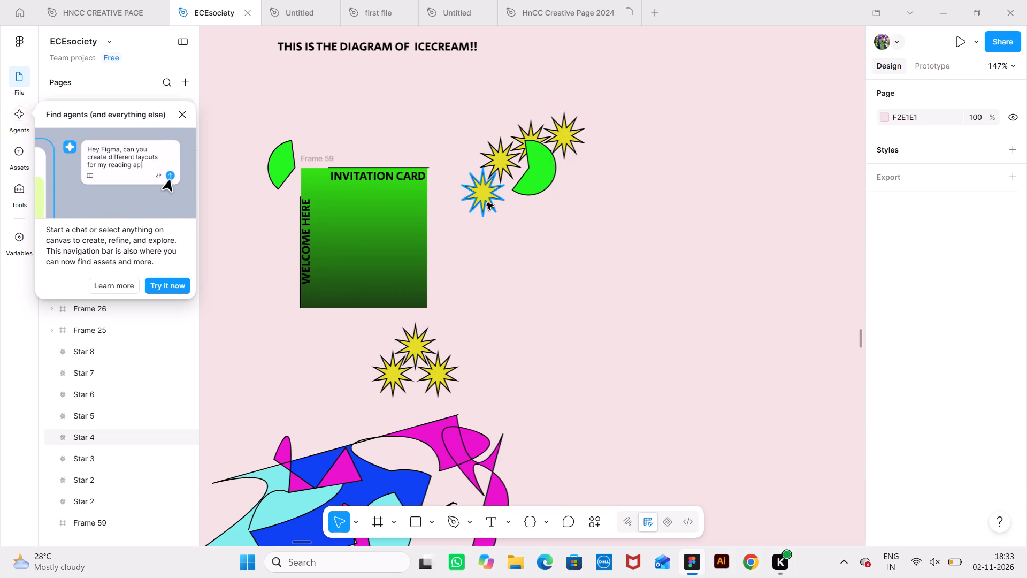
{"action": "left_click_drag", "start_coordinate": [486, 198], "coordinate": [458, 315]}
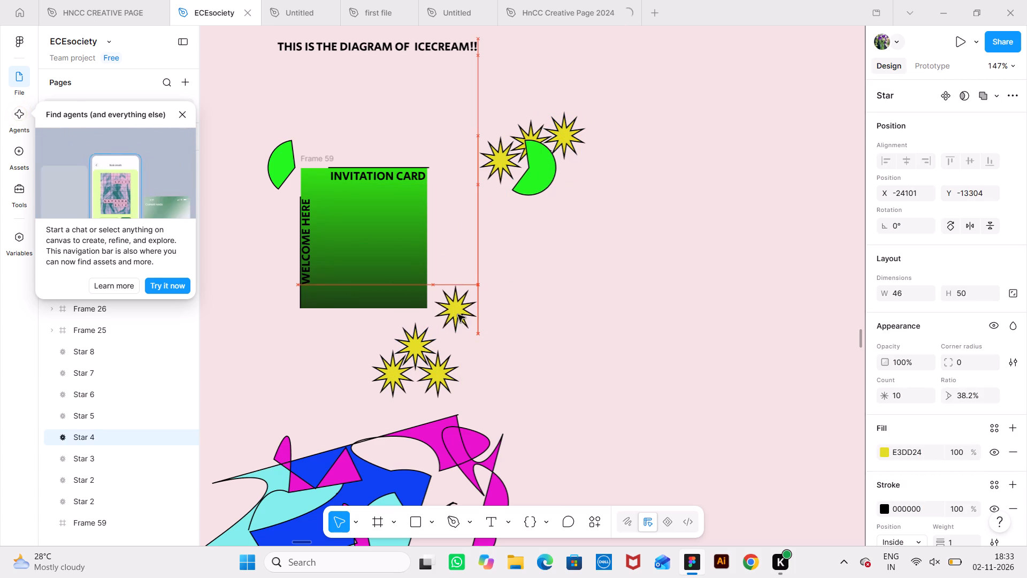
{"action": "left_click_drag", "start_coordinate": [458, 315], "coordinate": [451, 338]}
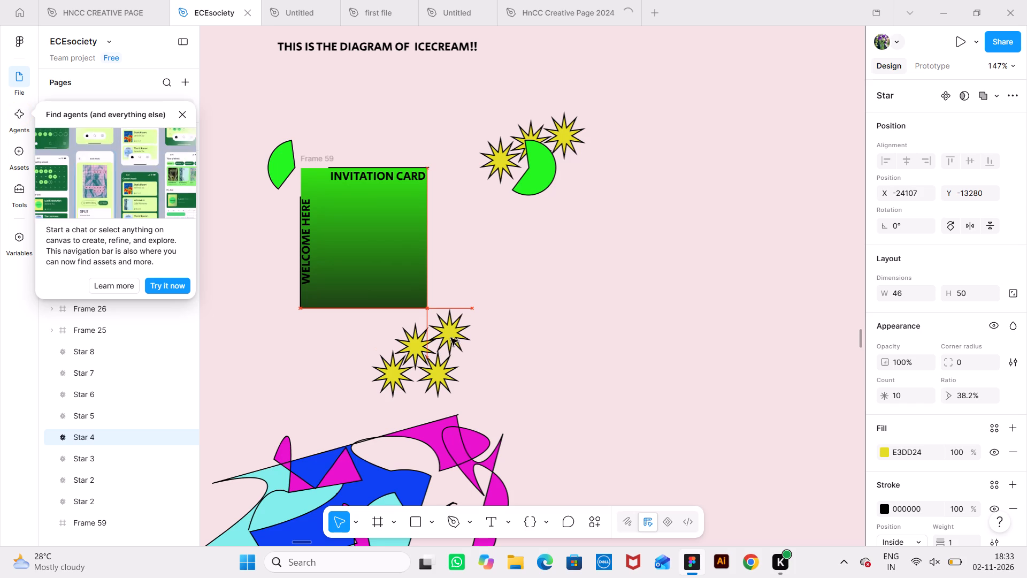
{"action": "left_click_drag", "start_coordinate": [451, 338], "coordinate": [448, 339]}
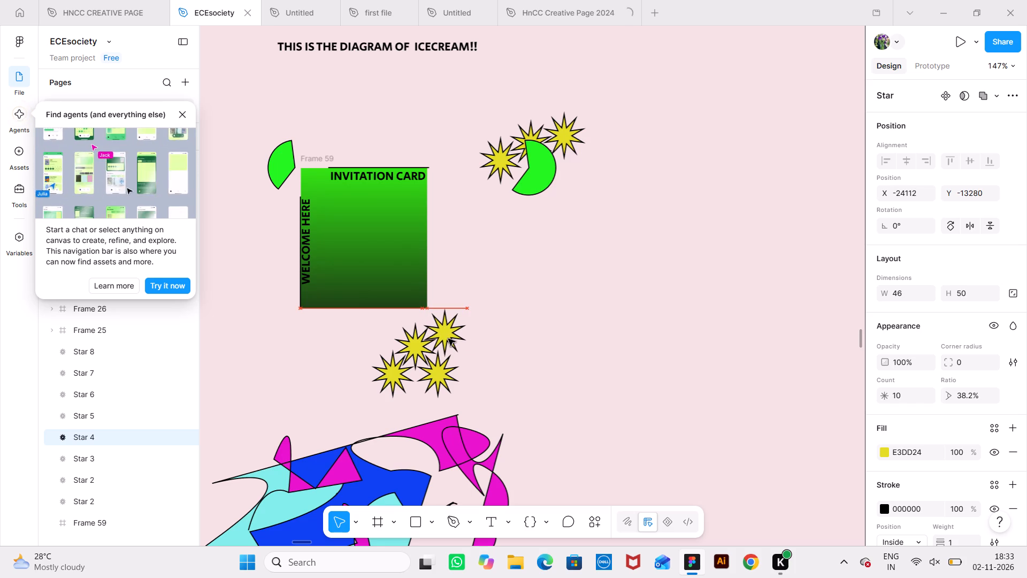
{"action": "left_click_drag", "start_coordinate": [448, 339], "coordinate": [448, 336]}
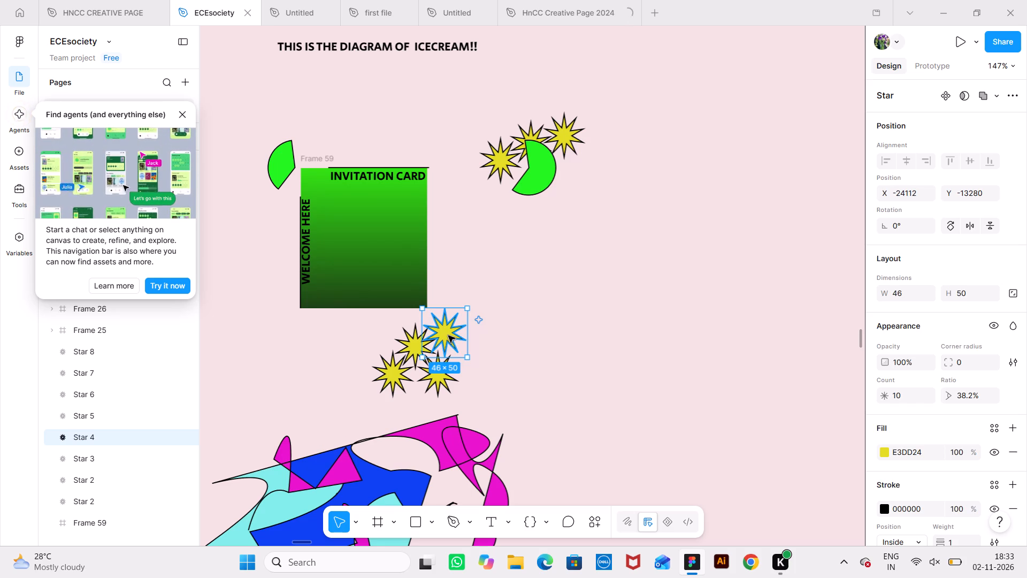
{"action": "key", "text": "Up"}
{"action": "key", "text": "Up"}
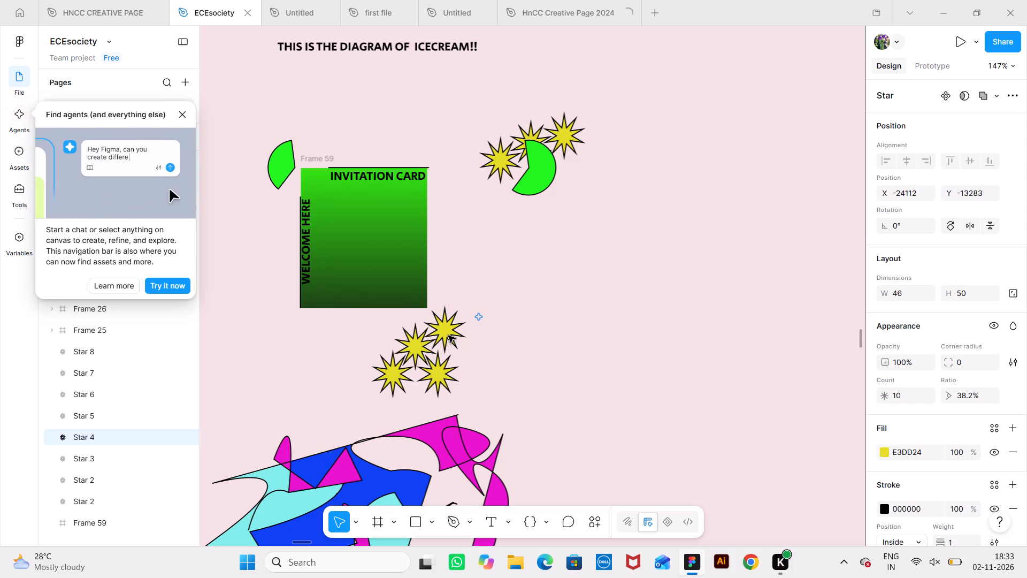
Move Star 3 from the pie piece's upper right to just below the invitation card, left of the star cluster's top star.
{"action": "left_click", "coordinate": [561, 133]}
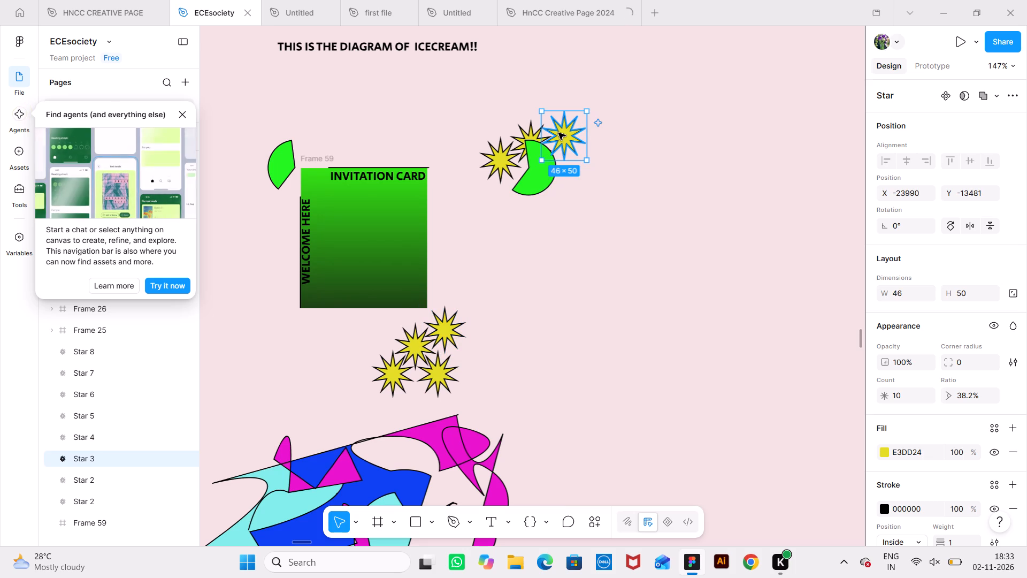
{"action": "left_click_drag", "start_coordinate": [558, 133], "coordinate": [362, 324]}
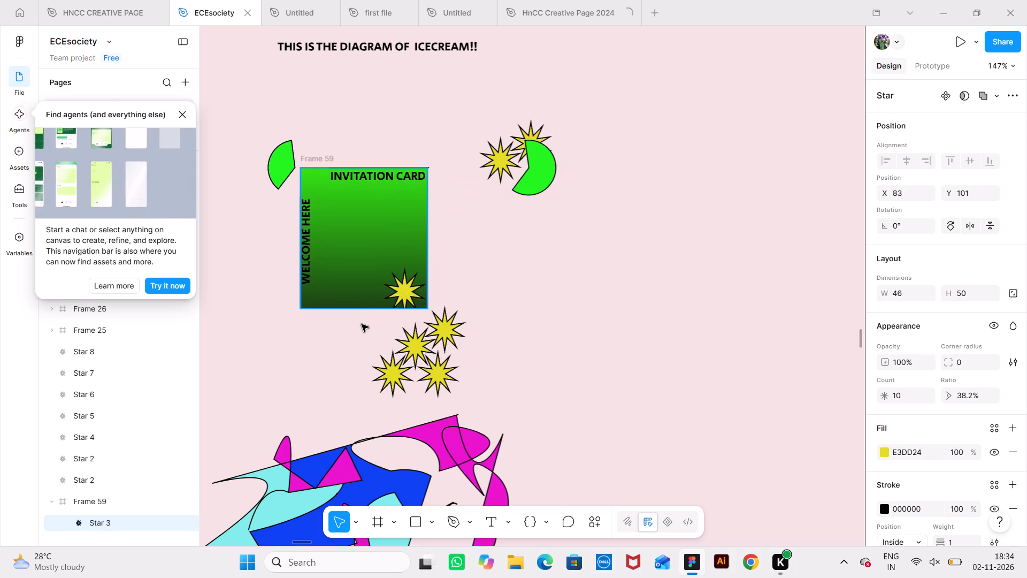
{"action": "left_click_drag", "start_coordinate": [362, 324], "coordinate": [358, 333]}
{"action": "left_click", "coordinate": [592, 241]}
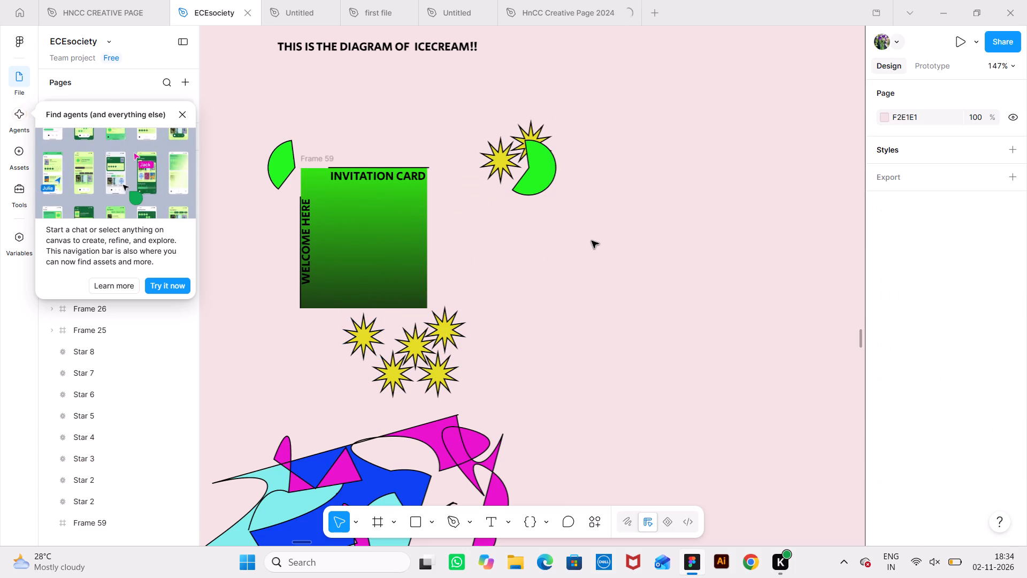
Draw a rectangle about 190 × 138 on the empty canvas to the lower right of the invitation card.
{"action": "left_click", "coordinate": [422, 525]}
{"action": "left_click_drag", "start_coordinate": [551, 280], "coordinate": [670, 386]}
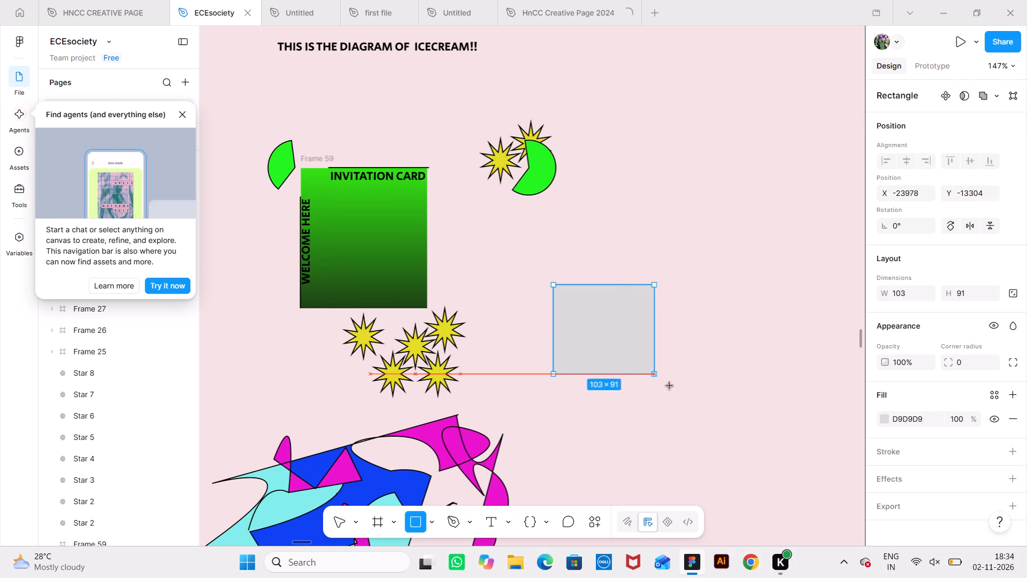
{"action": "left_click_drag", "start_coordinate": [670, 386], "coordinate": [739, 420]}
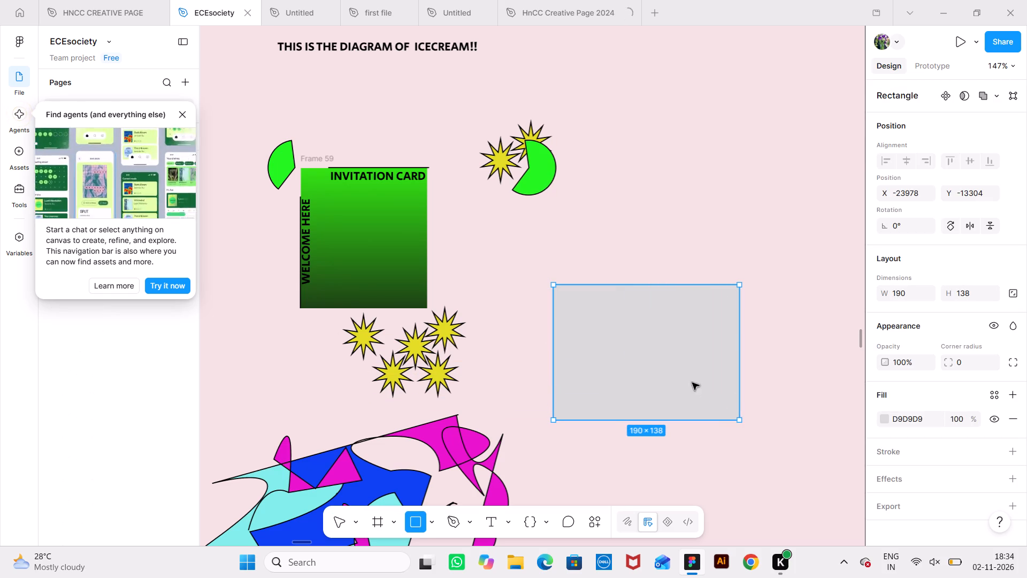
{"action": "left_click", "coordinate": [694, 330]}
{"action": "left_click", "coordinate": [816, 327]}
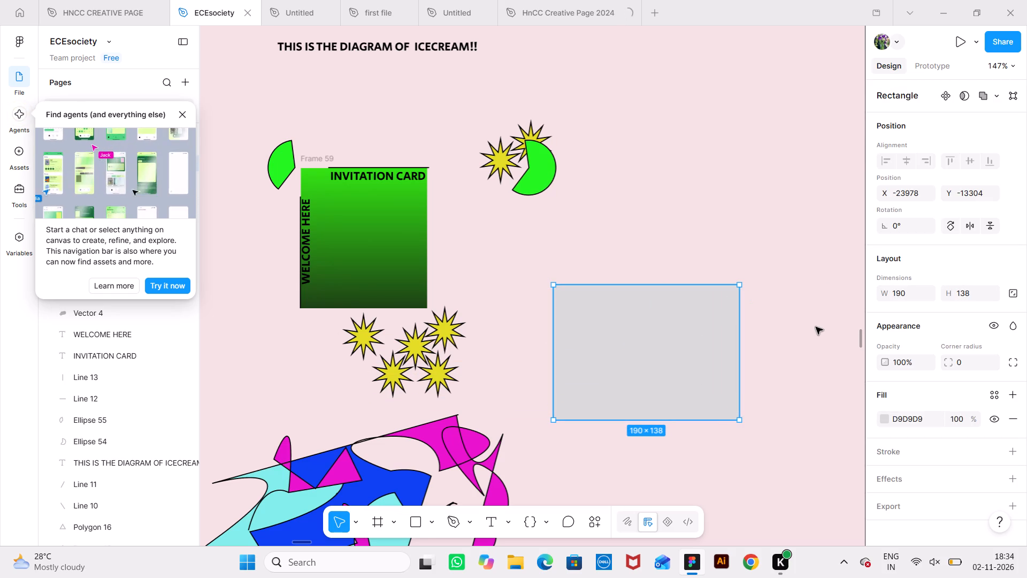
Change the new rectangle's solid fill to green, about 16CD5C.
{"action": "left_click", "coordinate": [693, 353]}
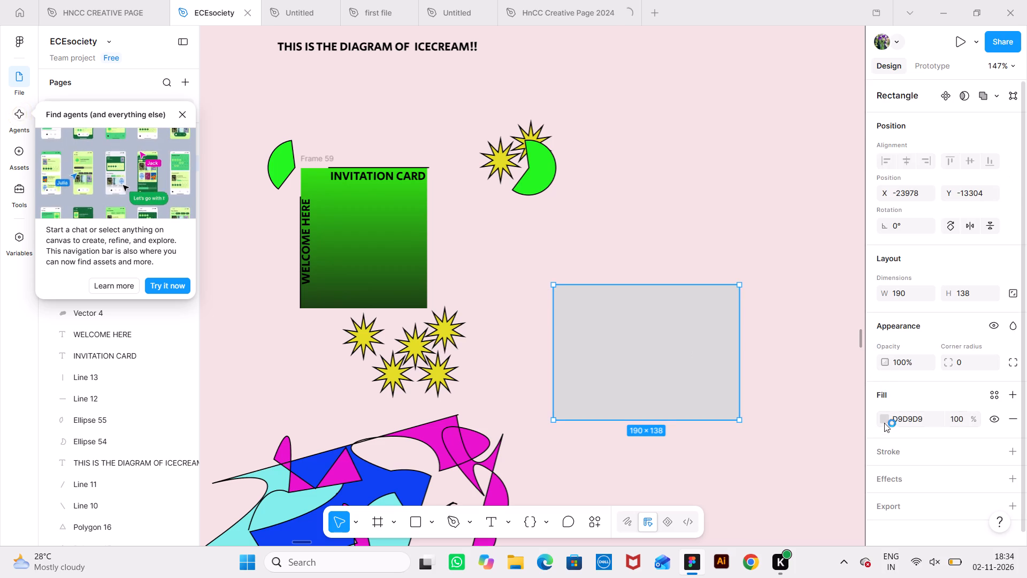
{"action": "left_click", "coordinate": [886, 419]}
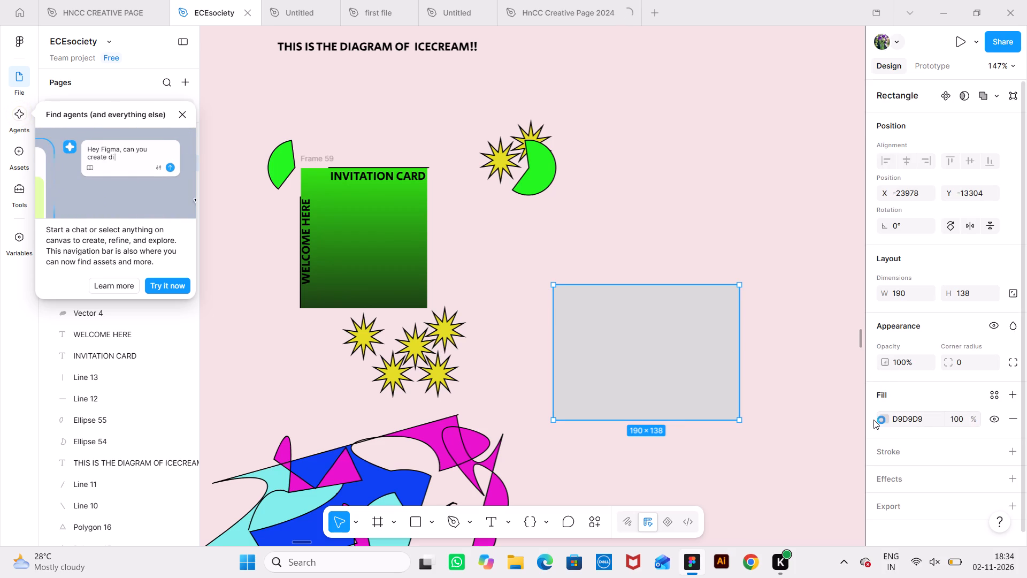
{"action": "left_click", "coordinate": [839, 268]}
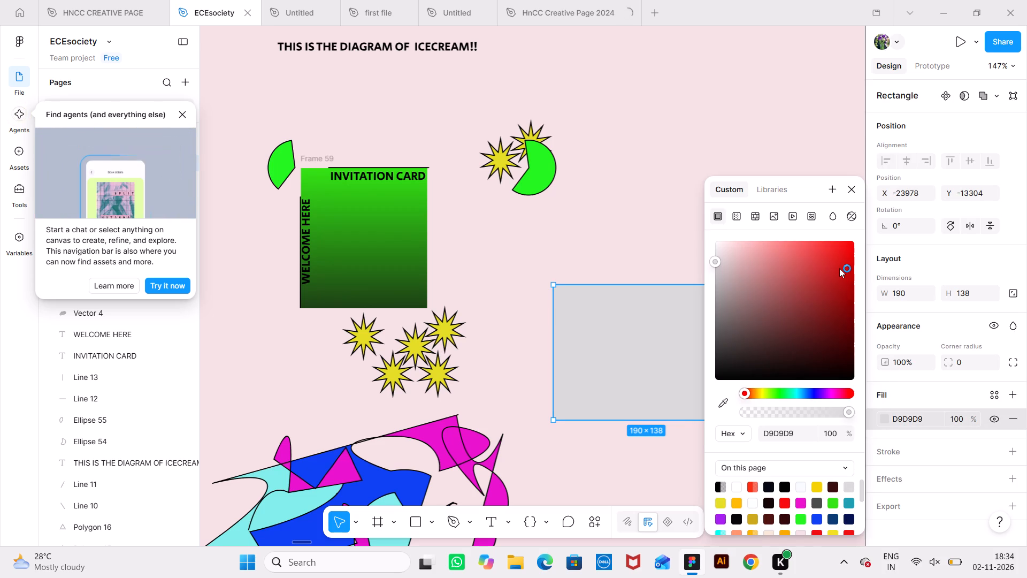
{"action": "left_click", "coordinate": [786, 393]}
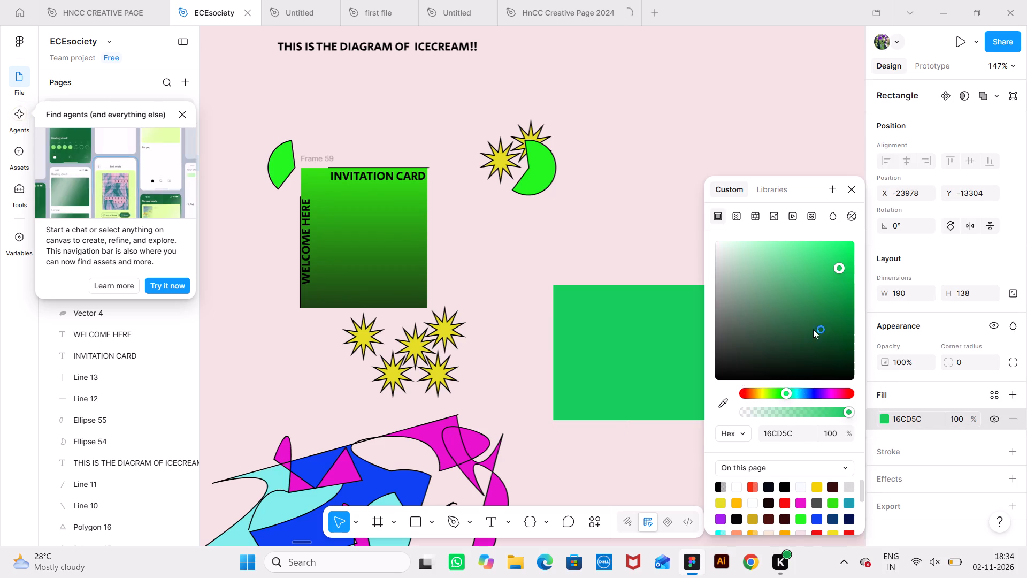
Brighten the new rectangle's solid green fill to about 1FF571.
{"action": "left_click", "coordinate": [837, 246]}
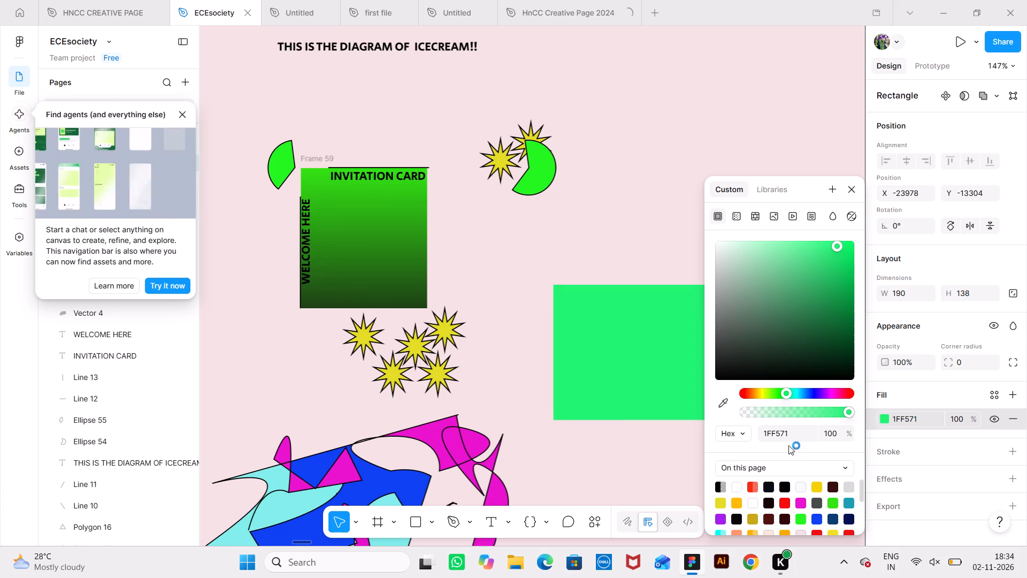
Add an inside stroke to the green rectangle and set its weight to 20.
{"action": "left_click", "coordinate": [1009, 450]}
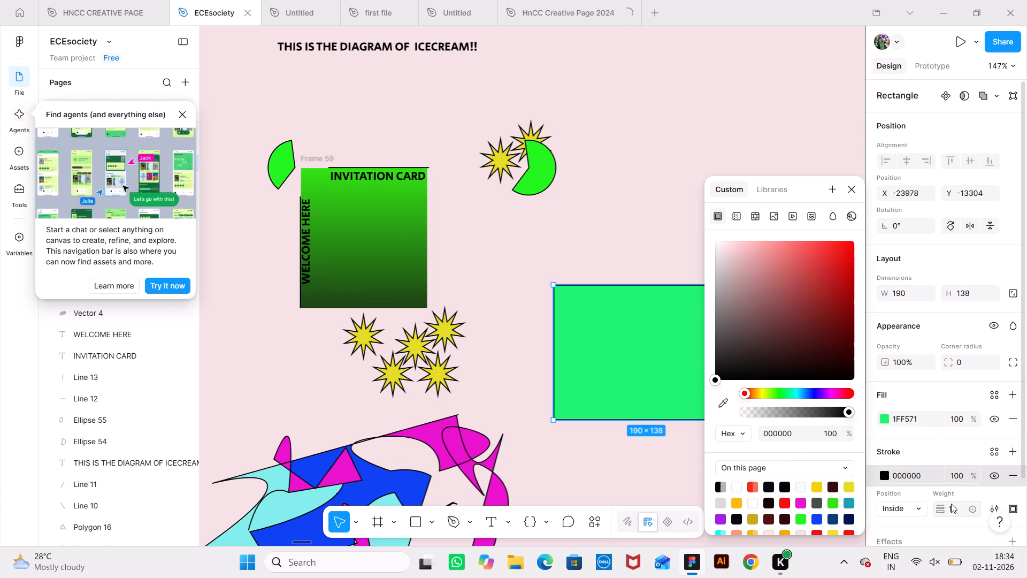
{"action": "left_click", "coordinate": [951, 504]}
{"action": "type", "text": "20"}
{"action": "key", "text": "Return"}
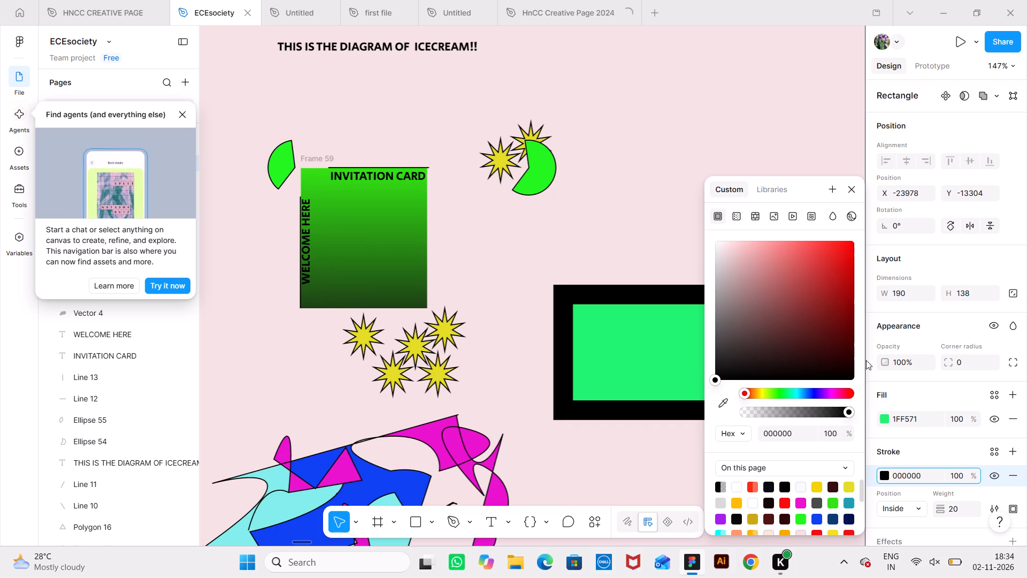
Change the green rectangle's stroke colour to crimson, about E3154F, and deselect the rectangle.
{"action": "left_click", "coordinate": [888, 476]}
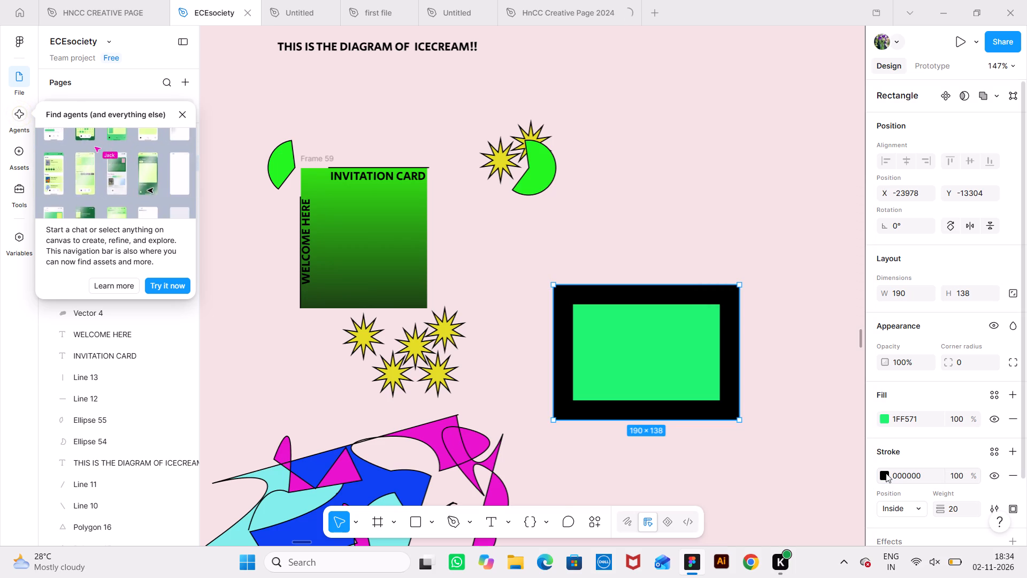
{"action": "left_click", "coordinate": [886, 473]}
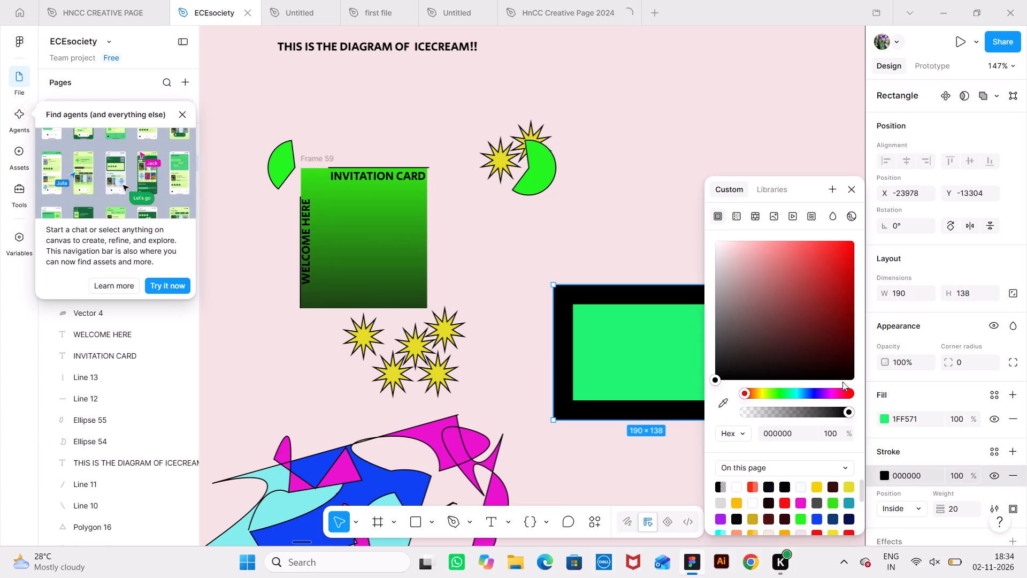
{"action": "left_click", "coordinate": [845, 390]}
{"action": "left_click", "coordinate": [831, 288]}
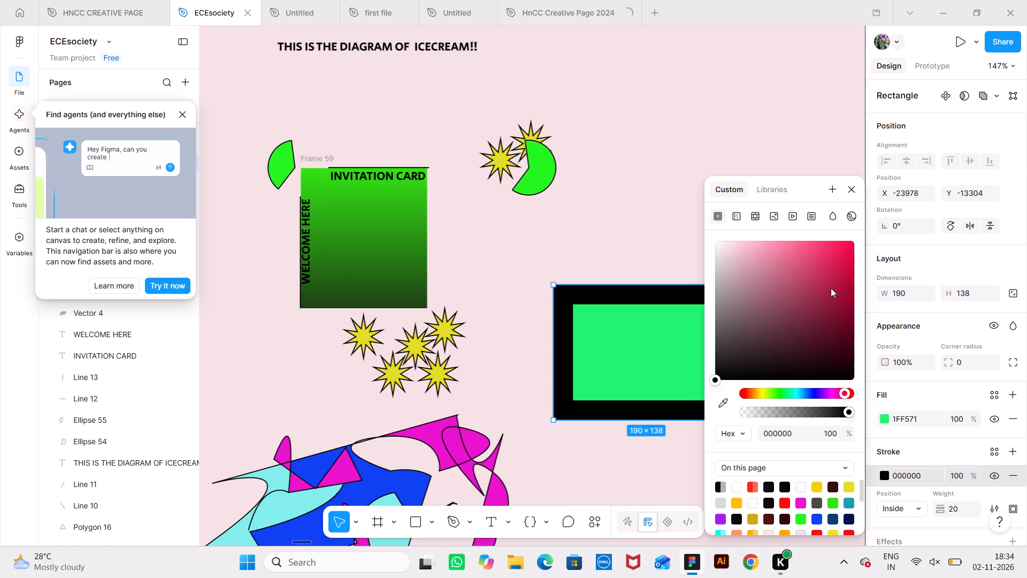
{"action": "left_click", "coordinate": [842, 256]}
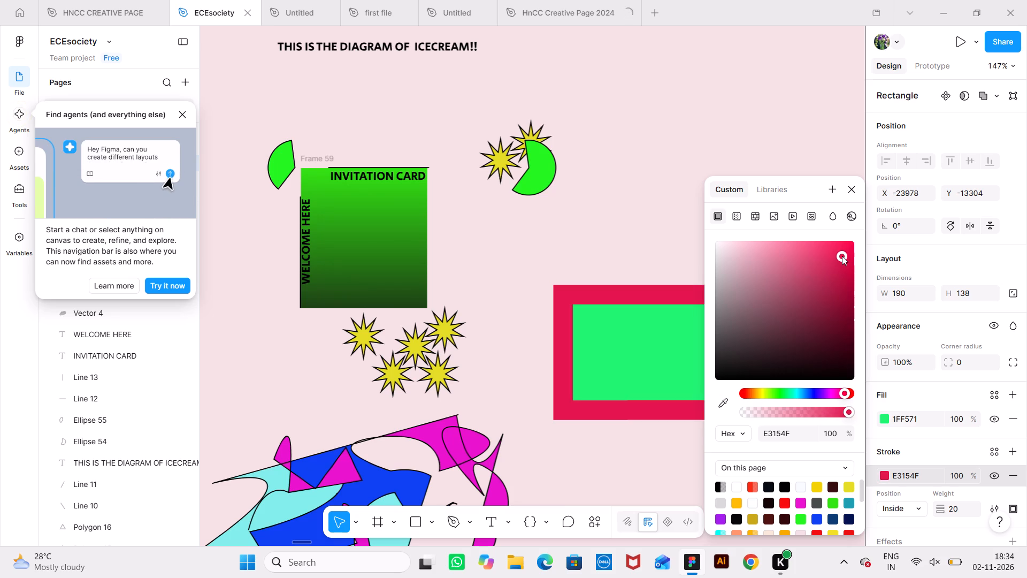
{"action": "left_click", "coordinate": [852, 186]}
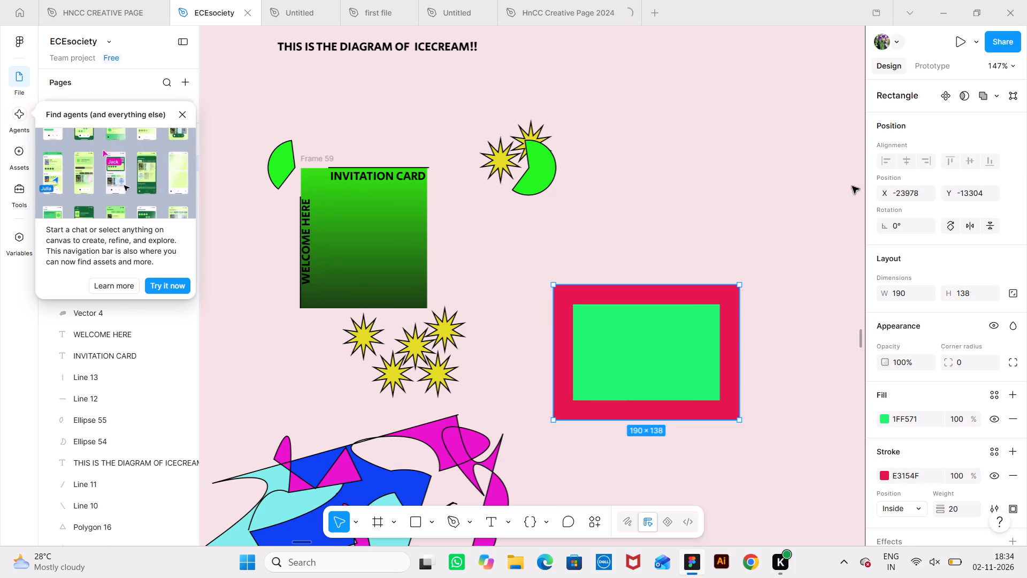
{"action": "left_click", "coordinate": [601, 165]}
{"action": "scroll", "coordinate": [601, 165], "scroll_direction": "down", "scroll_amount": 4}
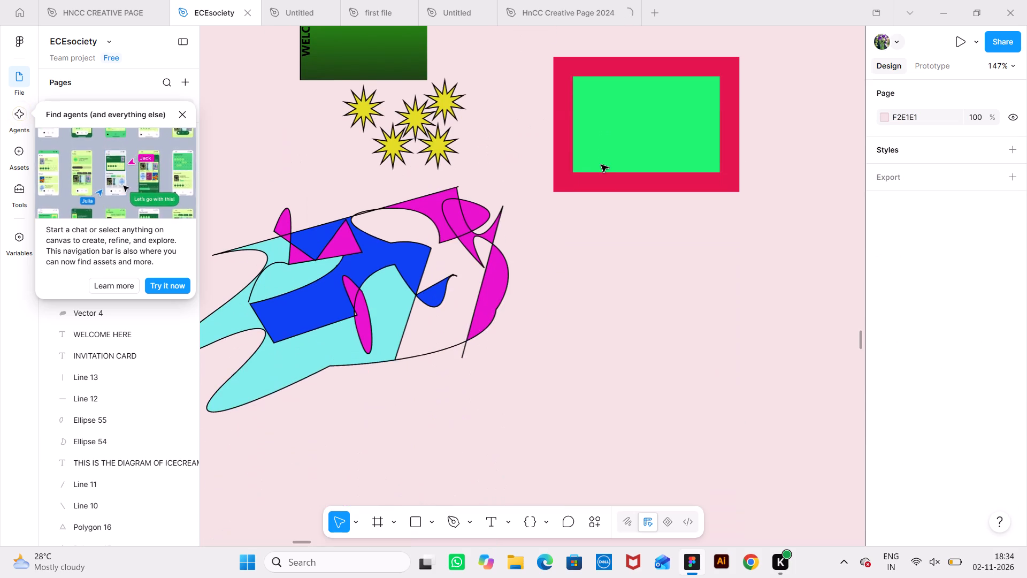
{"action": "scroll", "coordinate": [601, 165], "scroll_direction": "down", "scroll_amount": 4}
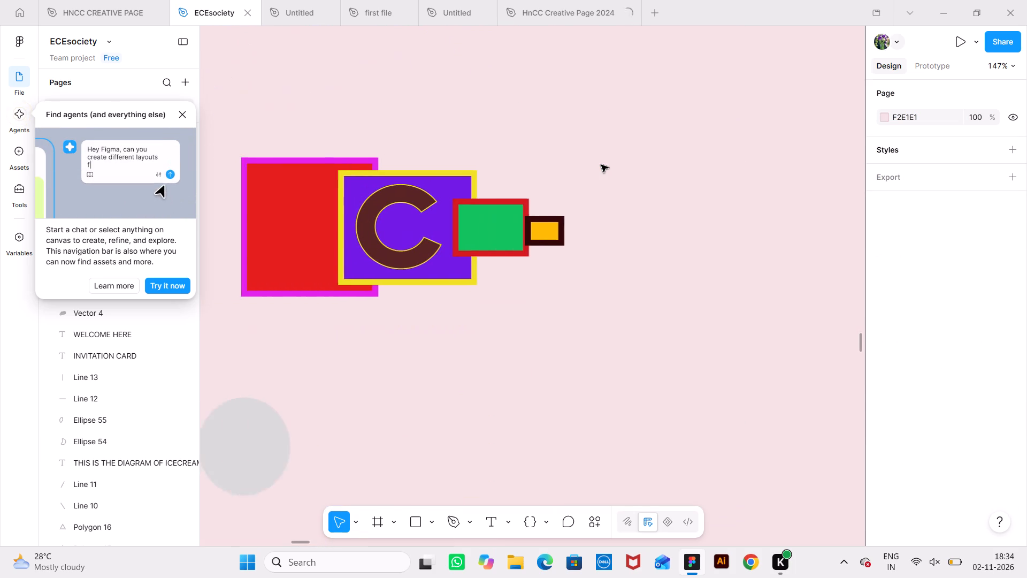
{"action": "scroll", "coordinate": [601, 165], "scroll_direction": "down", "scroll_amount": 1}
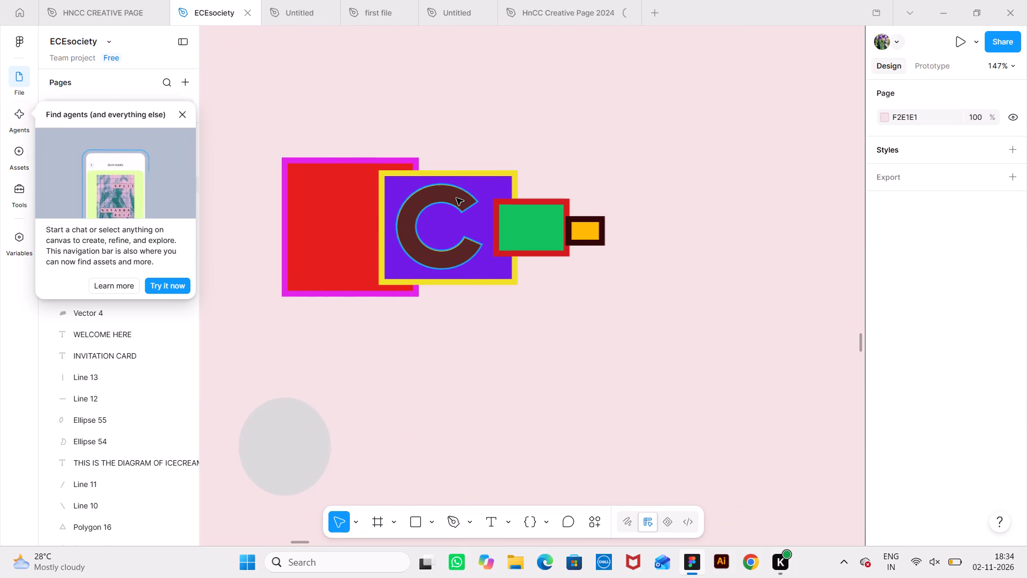
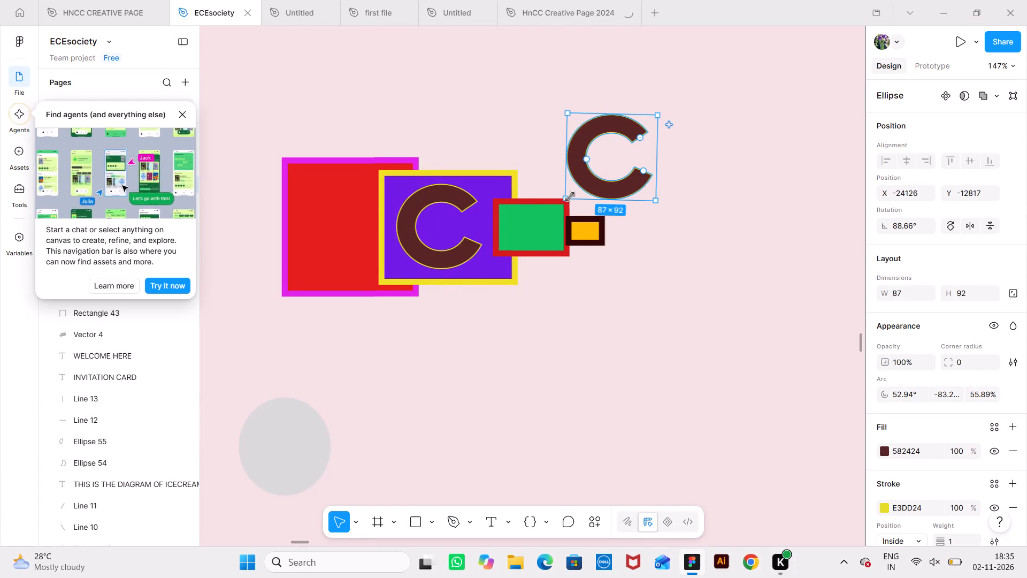
Shrink the loose brown C-shaped ellipse to about 38 × 43 and place it inside the green rectangle, about X -24183, Y -12721.
{"action": "left_click_drag", "start_coordinate": [564, 201], "coordinate": [582, 188]}
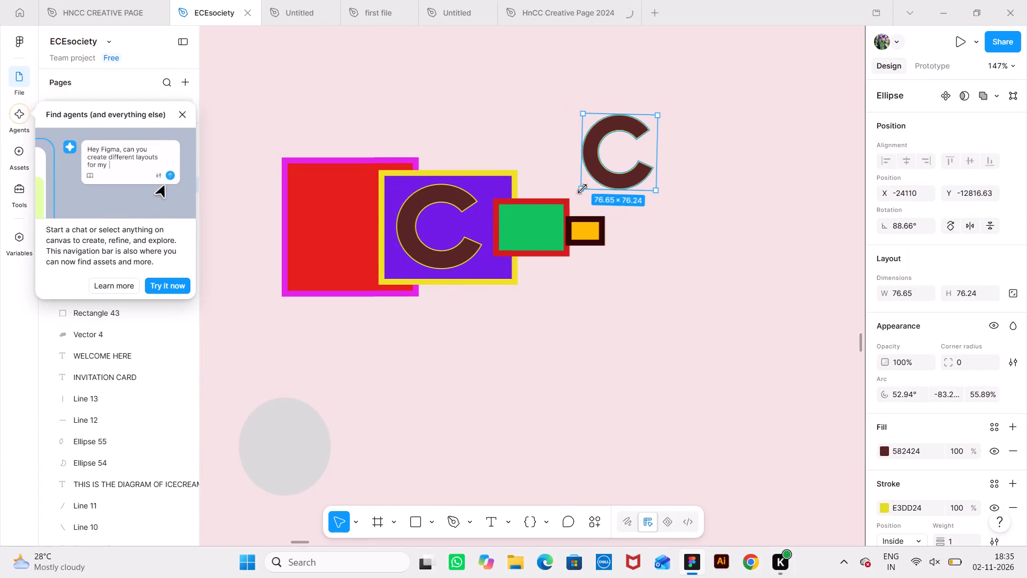
{"action": "left_click_drag", "start_coordinate": [582, 188], "coordinate": [615, 151]}
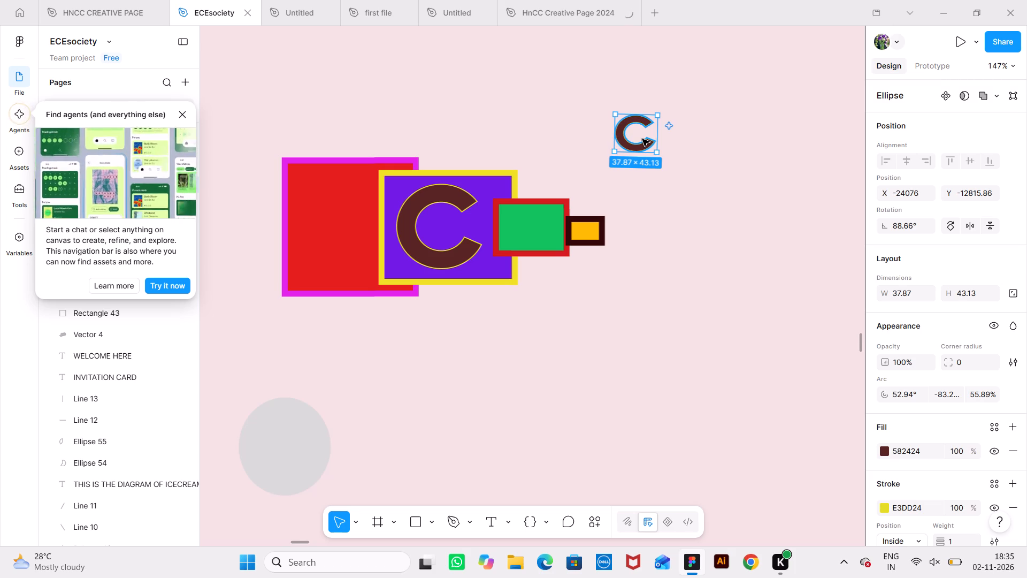
{"action": "left_click_drag", "start_coordinate": [643, 140], "coordinate": [537, 233]}
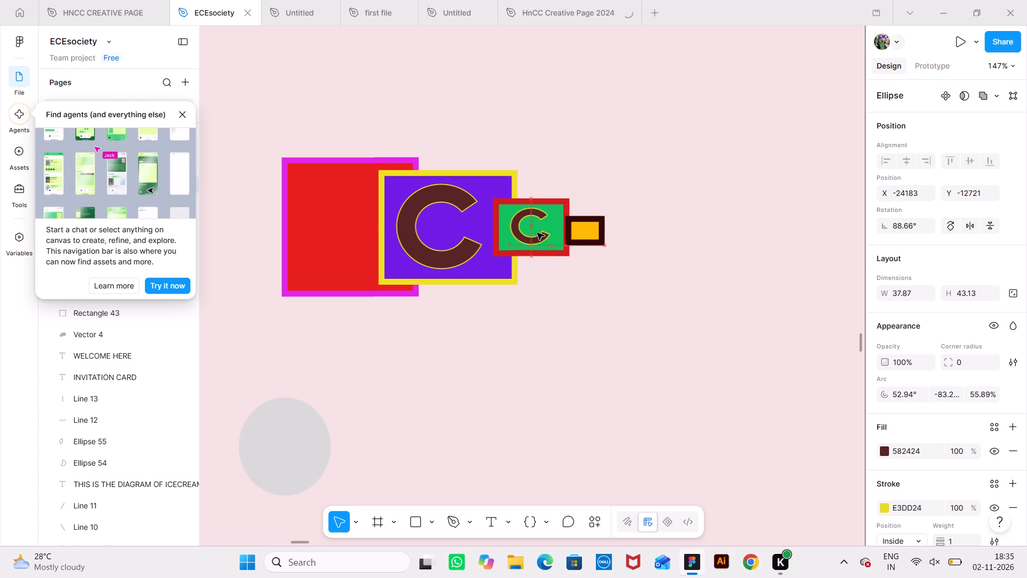
Settle the small C inside the green rectangle with the red border, at about X -24183, Y -12721.
{"action": "left_click_drag", "start_coordinate": [537, 233], "coordinate": [539, 237]}
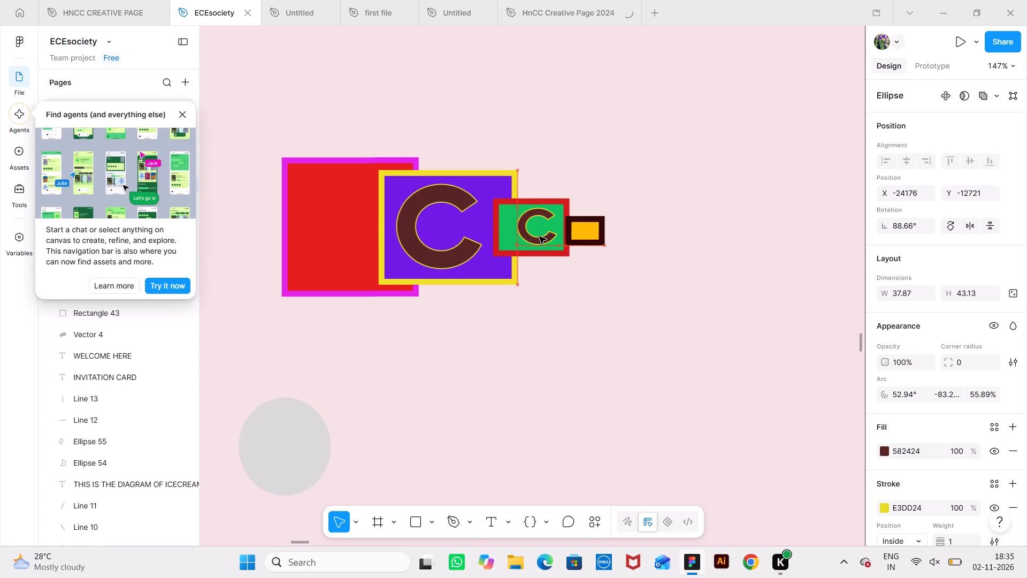
{"action": "left_click_drag", "start_coordinate": [539, 237], "coordinate": [538, 233]}
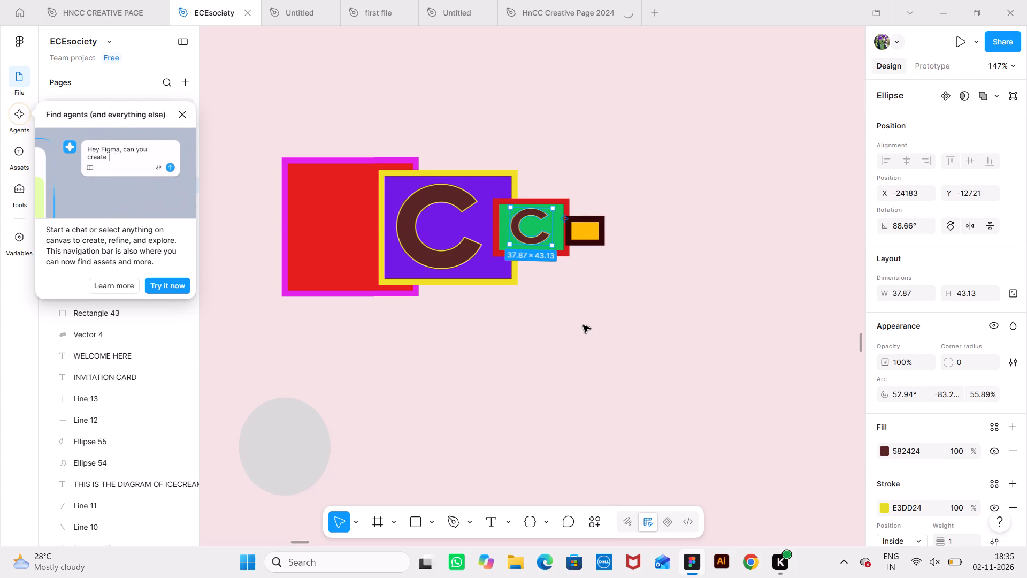
{"action": "left_click", "coordinate": [583, 325]}
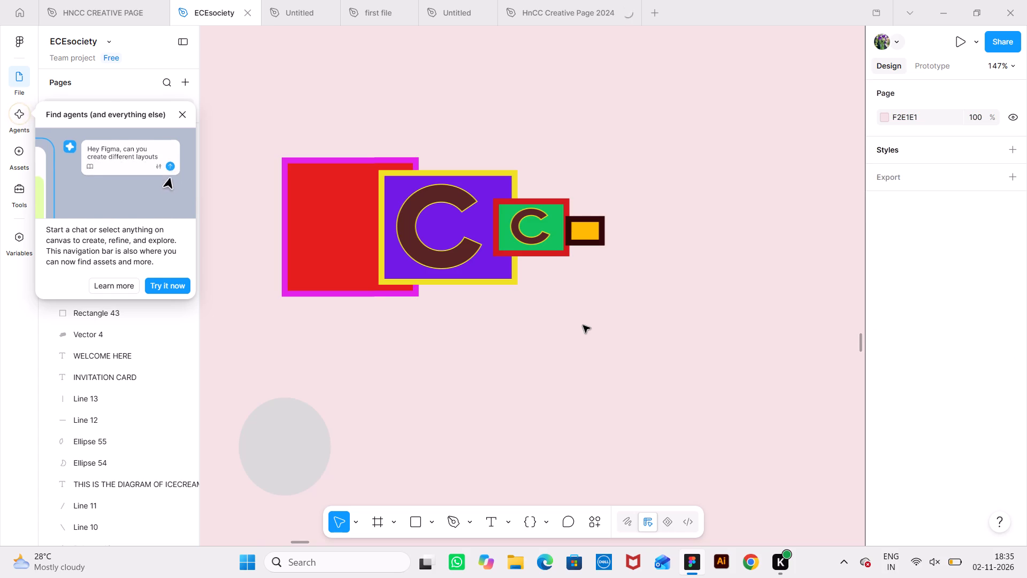
Duplicate the C on the purple rectangle, place the copy below the red rectangle and enlarge it to about 97 × 108.
{"action": "left_click", "coordinate": [467, 247]}
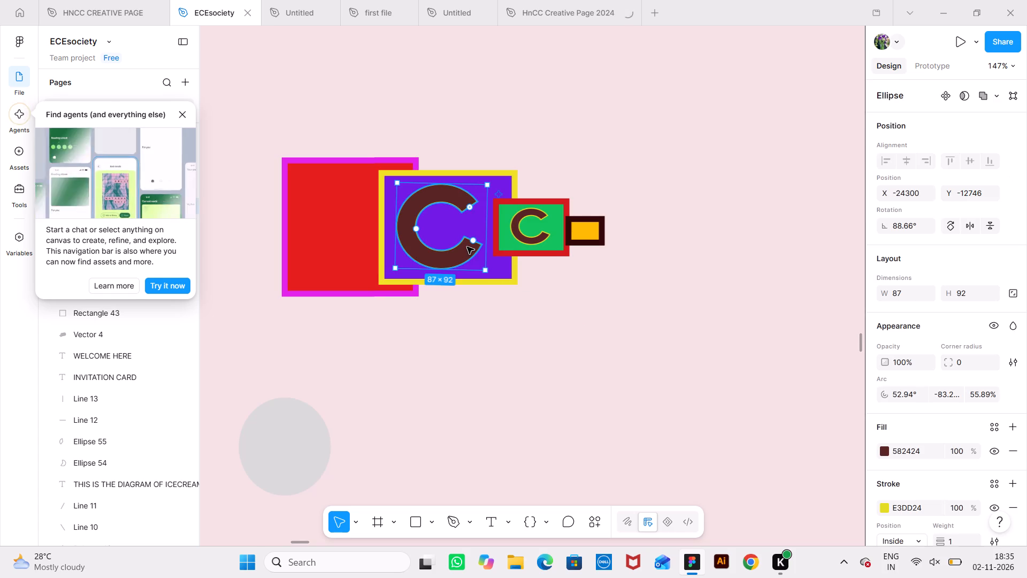
{"action": "left_click_drag", "start_coordinate": [466, 247], "coordinate": [380, 346], "text": "alt"}
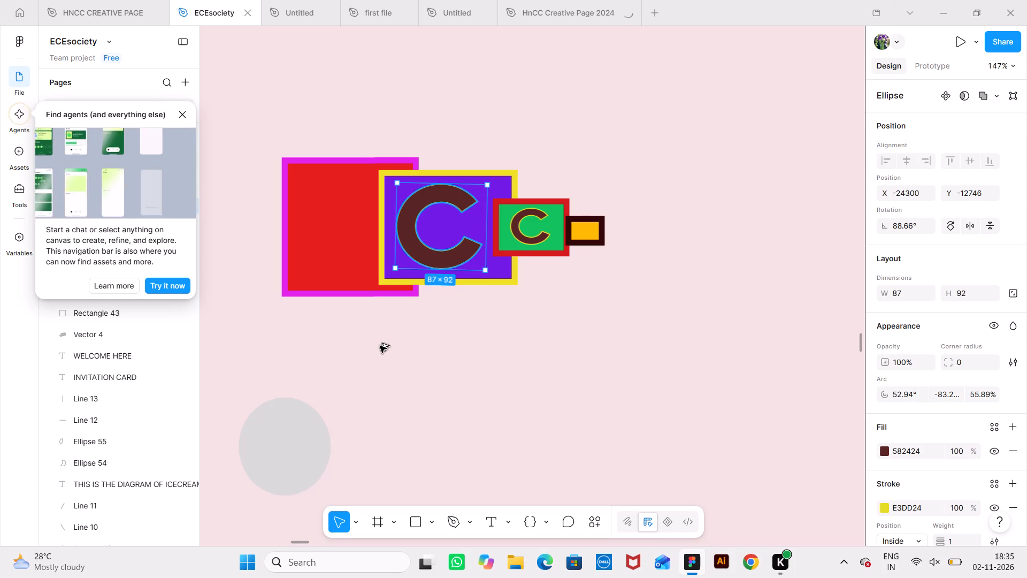
{"action": "left_click_drag", "start_coordinate": [380, 346], "coordinate": [381, 232], "text": "alt"}
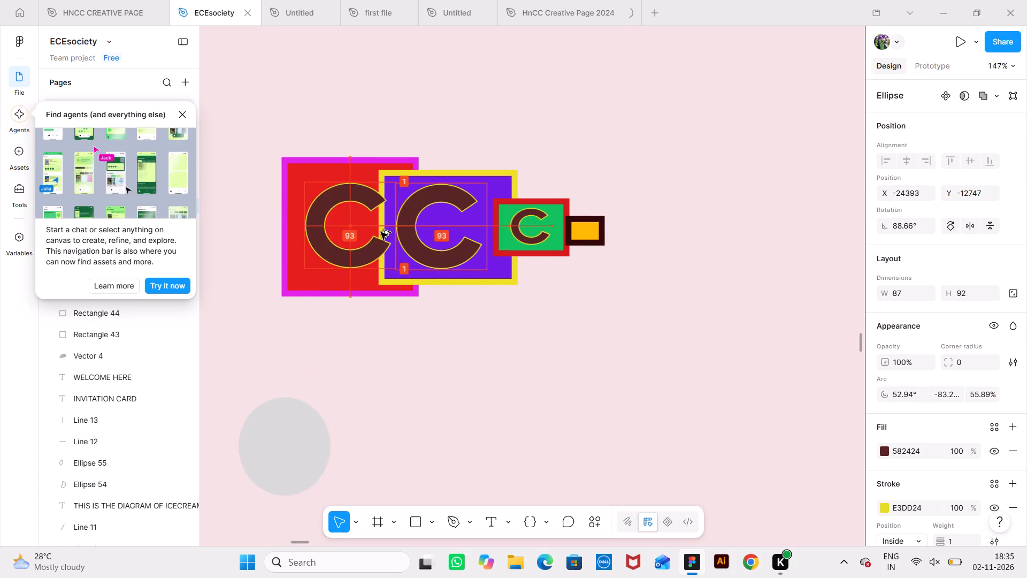
{"action": "left_click_drag", "start_coordinate": [381, 232], "coordinate": [379, 388], "text": "alt"}
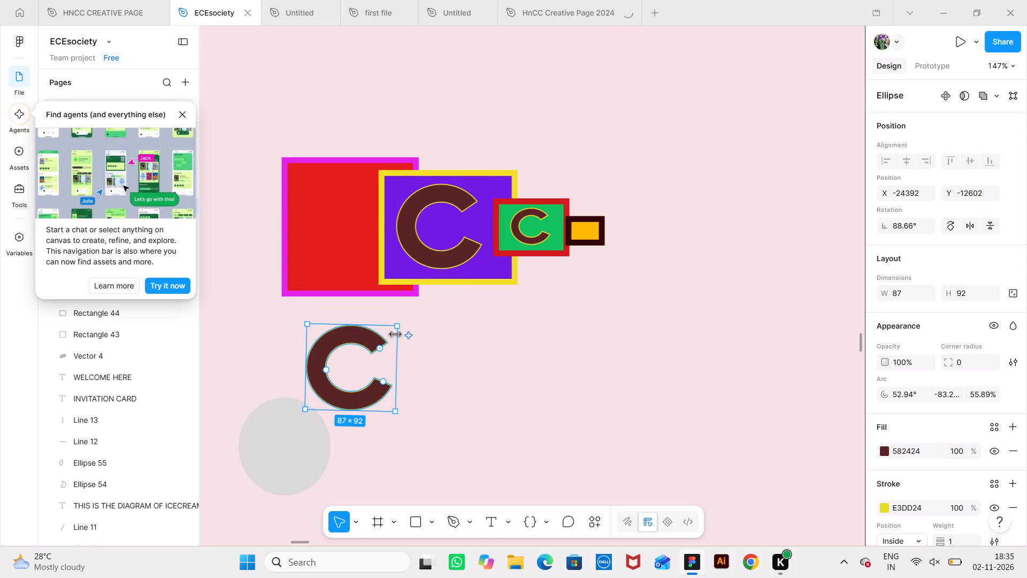
{"action": "left_click_drag", "start_coordinate": [398, 325], "coordinate": [412, 316], "text": "shift"}
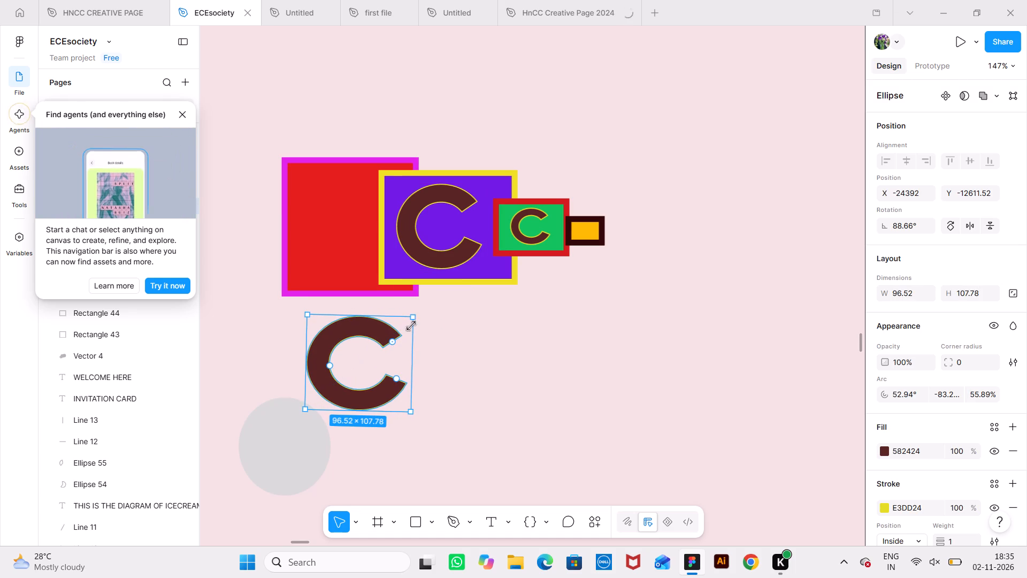
Move the enlarged C onto the red rectangle and nudge it into the middle, at about X -24400, Y -12750.
{"action": "left_click_drag", "start_coordinate": [381, 385], "coordinate": [374, 274]}
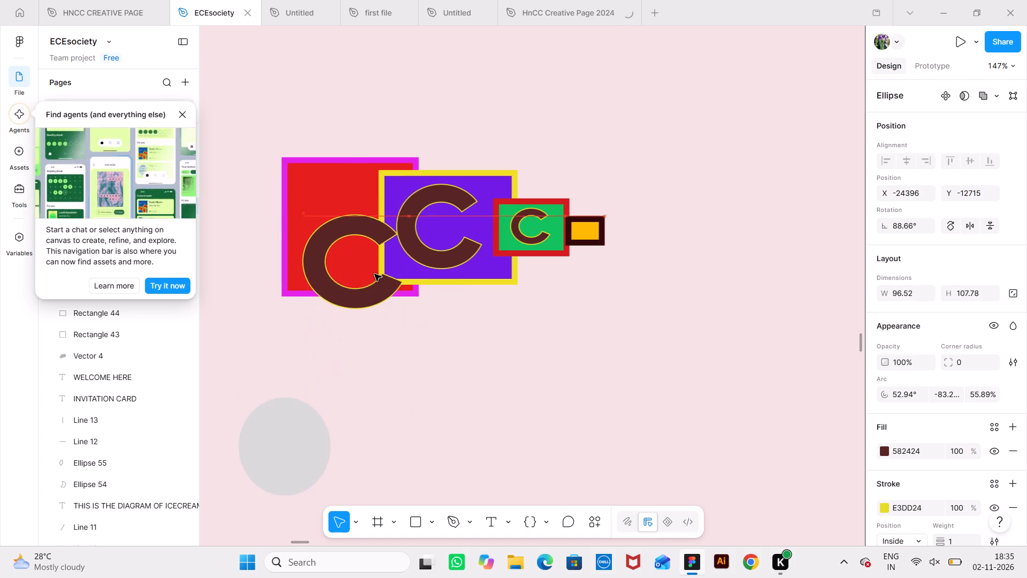
{"action": "left_click_drag", "start_coordinate": [374, 274], "coordinate": [373, 248]}
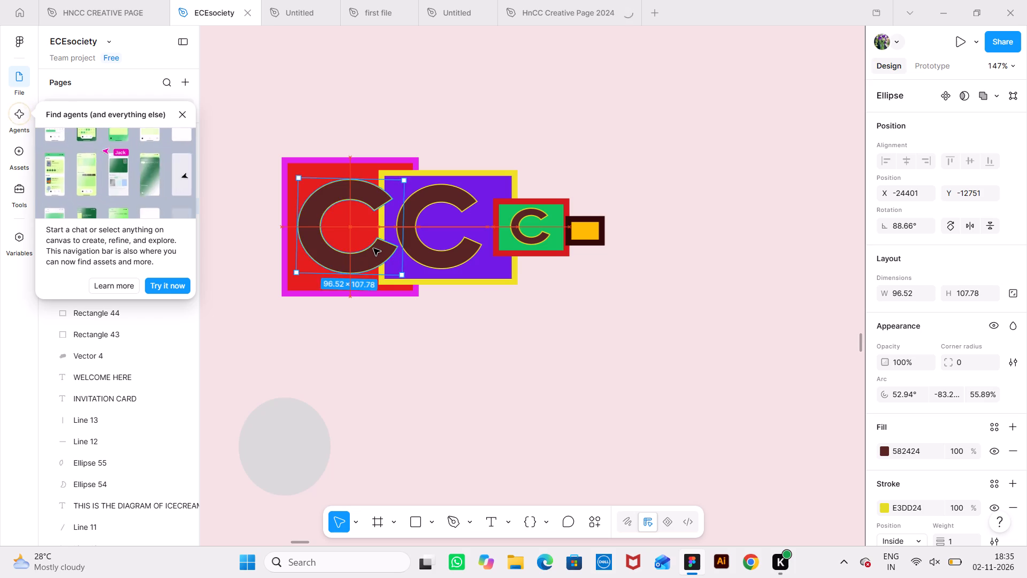
{"action": "left_click_drag", "start_coordinate": [373, 248], "coordinate": [377, 249]}
{"action": "key", "text": "Left"}
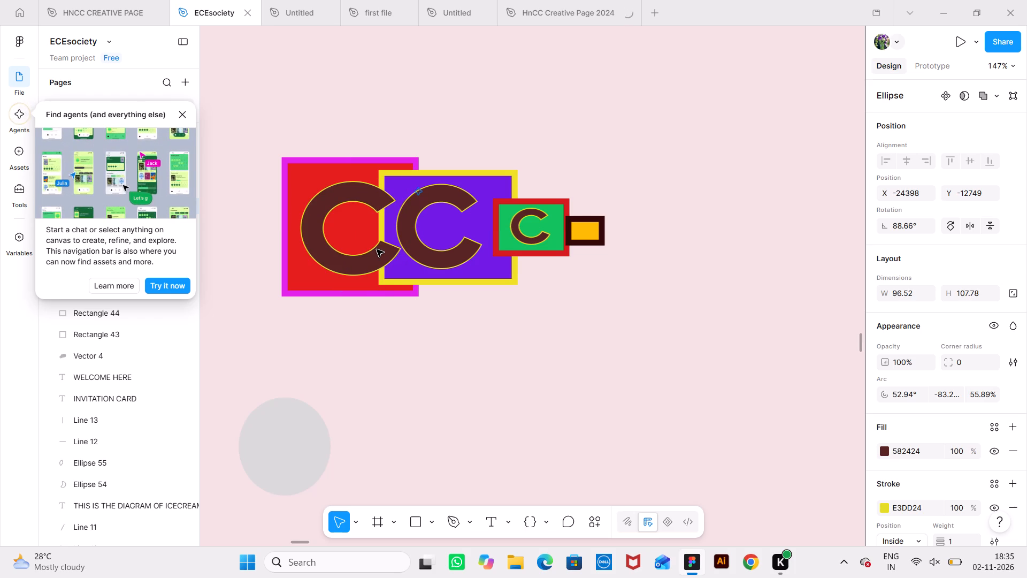
{"action": "key", "text": "Left"}
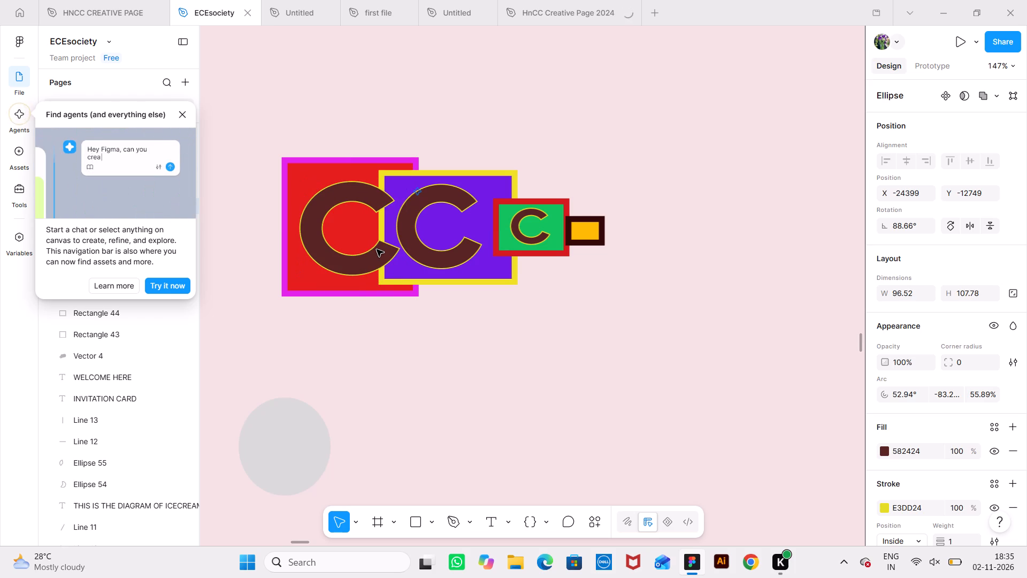
{"action": "key", "text": "Up"}
{"action": "key", "text": "Up"}
{"action": "key", "text": "Down"}
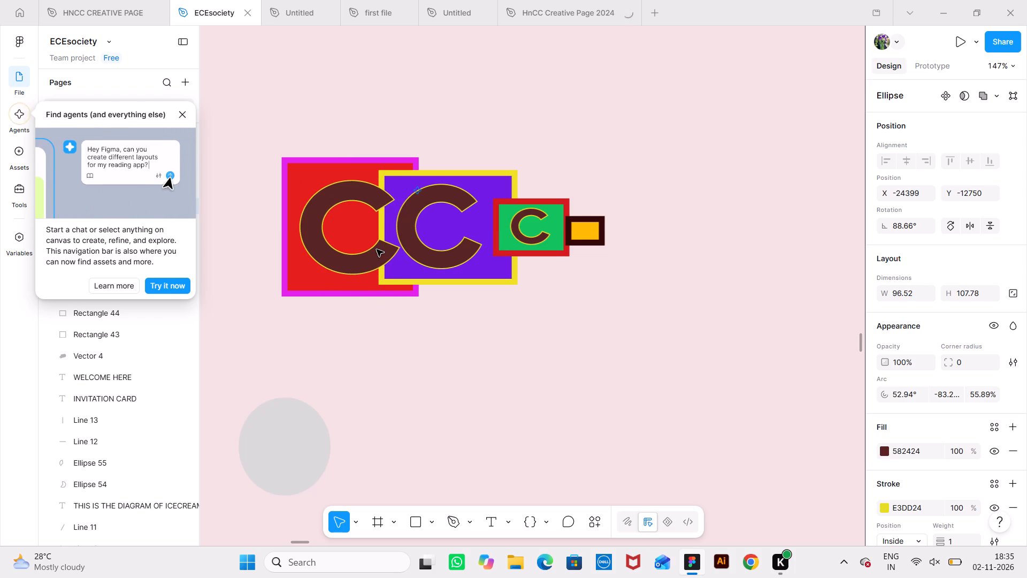
{"action": "key", "text": "Left"}
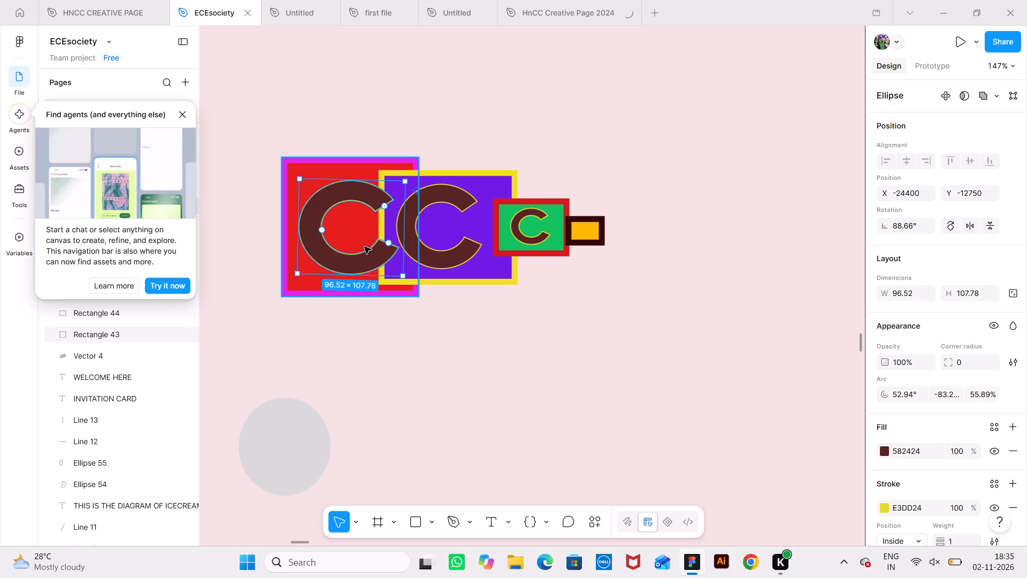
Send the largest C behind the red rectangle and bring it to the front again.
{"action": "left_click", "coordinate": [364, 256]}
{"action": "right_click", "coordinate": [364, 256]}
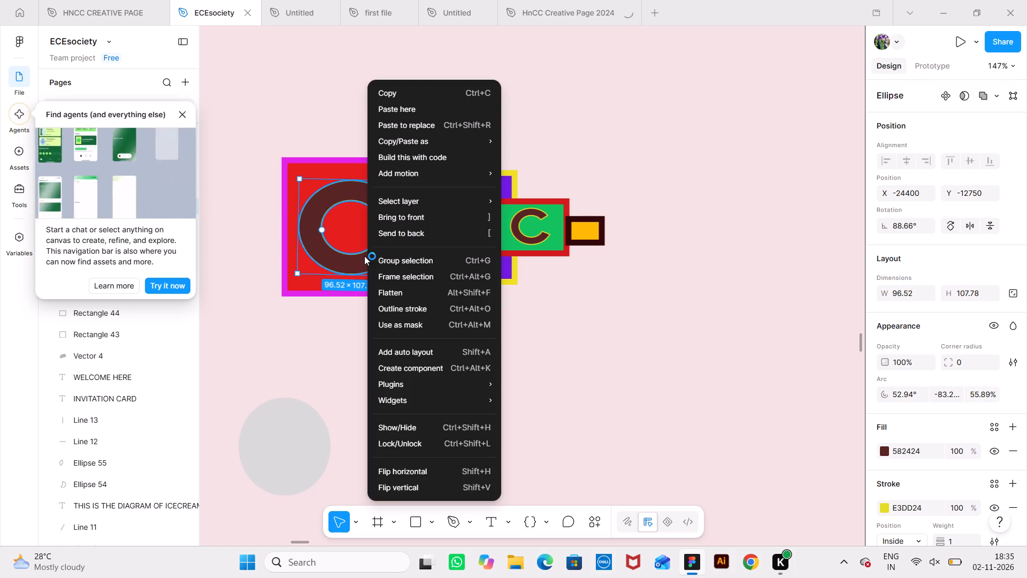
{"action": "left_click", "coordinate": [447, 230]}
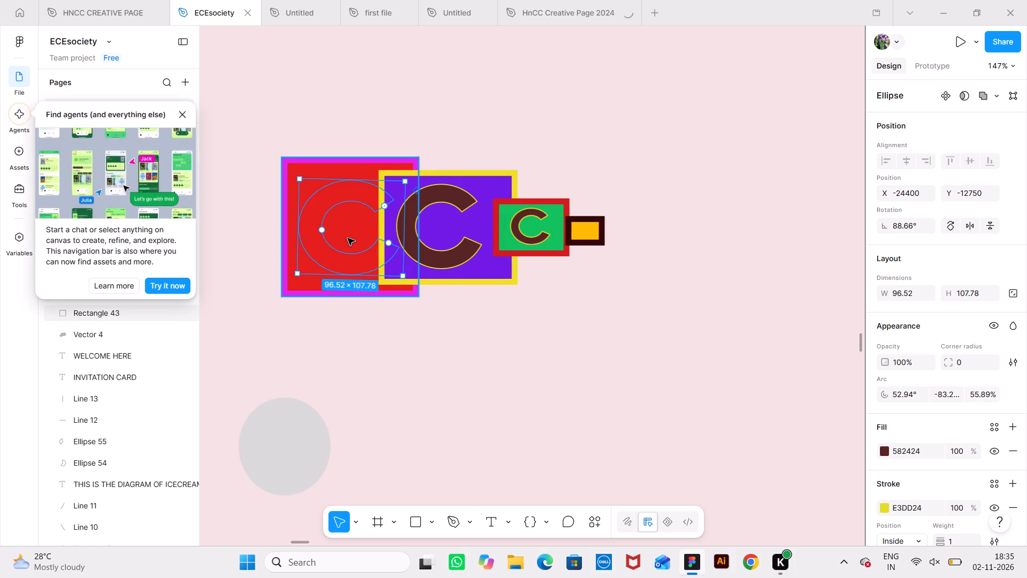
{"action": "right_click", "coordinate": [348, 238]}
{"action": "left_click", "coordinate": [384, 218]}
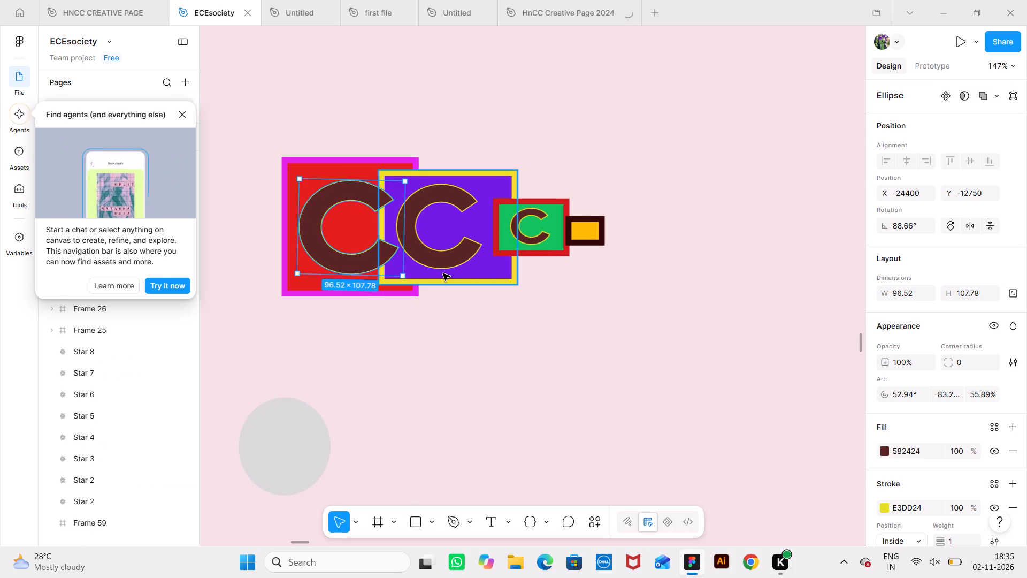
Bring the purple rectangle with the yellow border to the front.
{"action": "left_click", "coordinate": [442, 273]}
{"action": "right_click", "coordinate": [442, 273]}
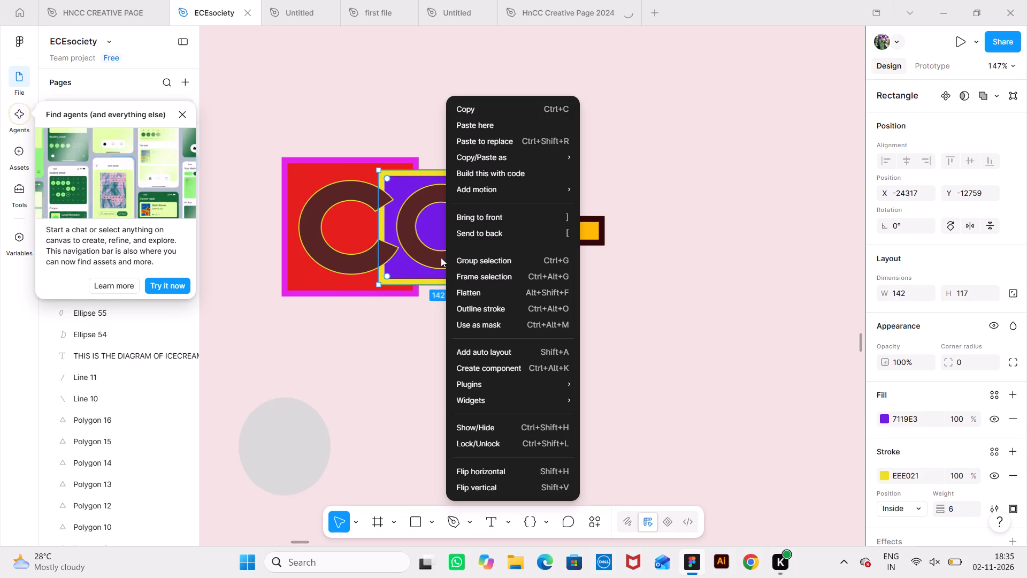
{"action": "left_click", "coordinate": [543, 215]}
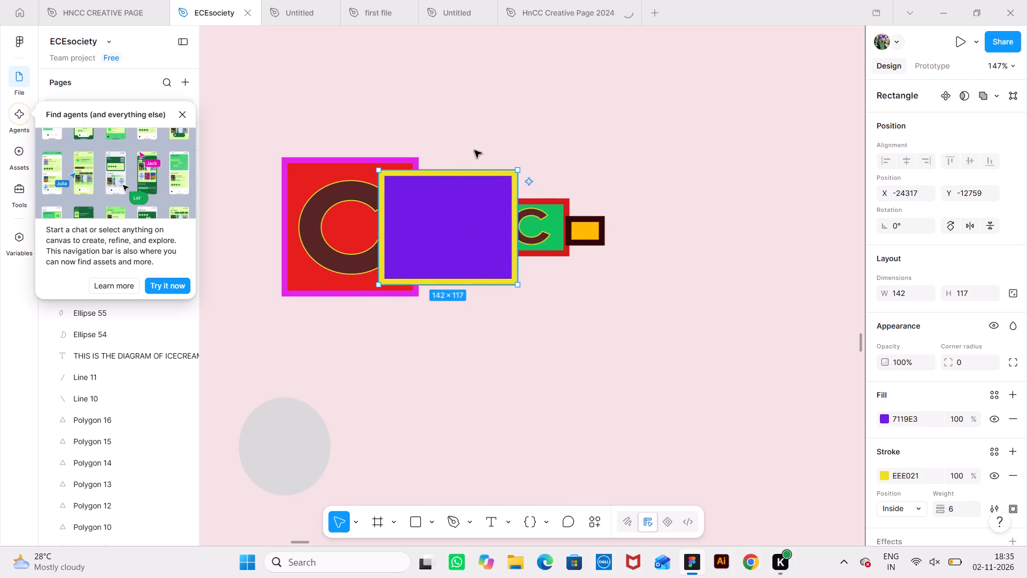
Send the purple rectangle to the back, behind the red rectangle and the C shapes.
{"action": "right_click", "coordinate": [462, 252]}
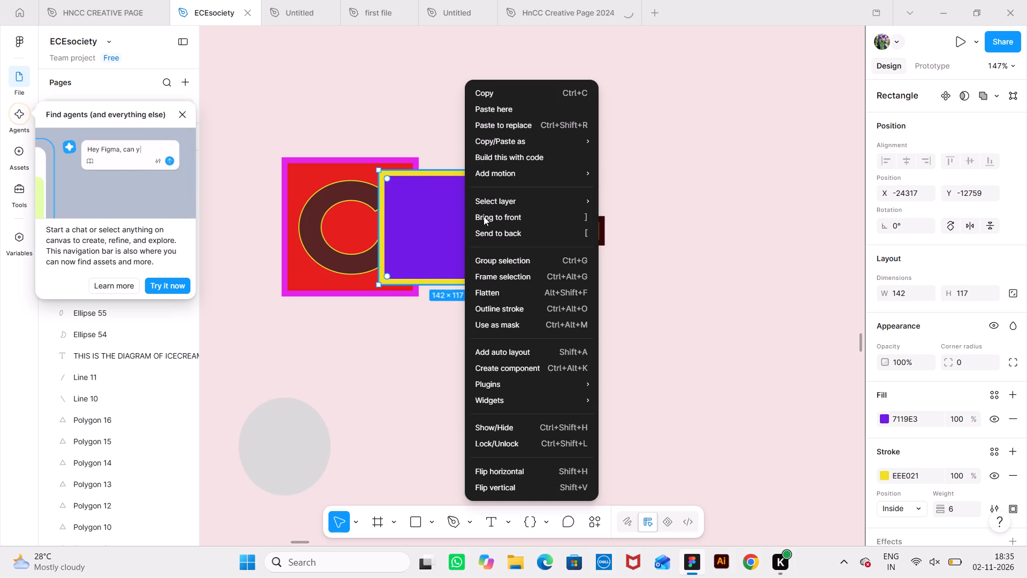
{"action": "left_click", "coordinate": [511, 229]}
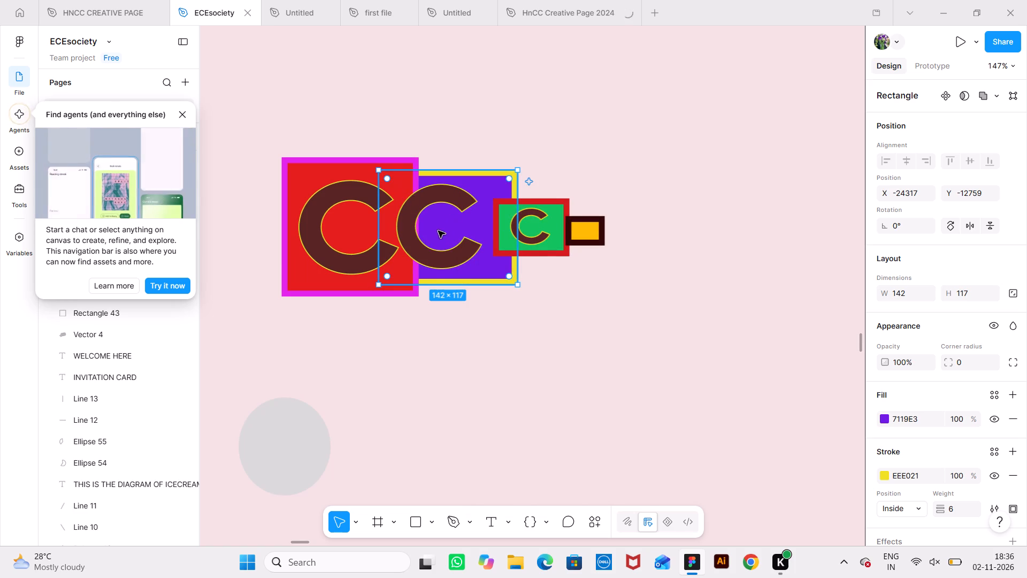
{"action": "left_click", "coordinate": [433, 245]}
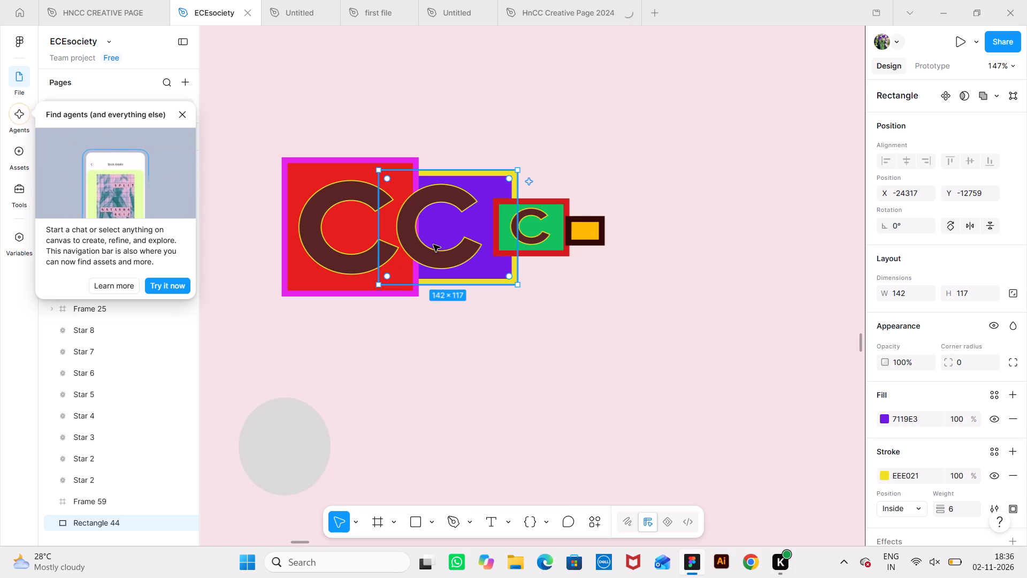
{"action": "left_click", "coordinate": [668, 203]}
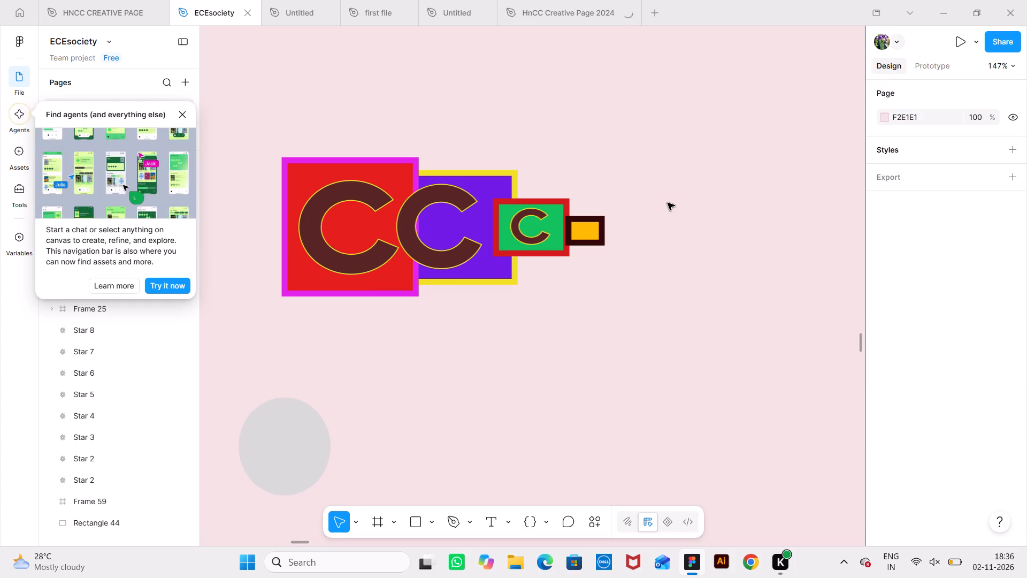
Draw a closed, curved hook-like shape with the Pen tool below the red rectangle, beside the grey circle.
{"action": "left_click", "coordinate": [450, 527]}
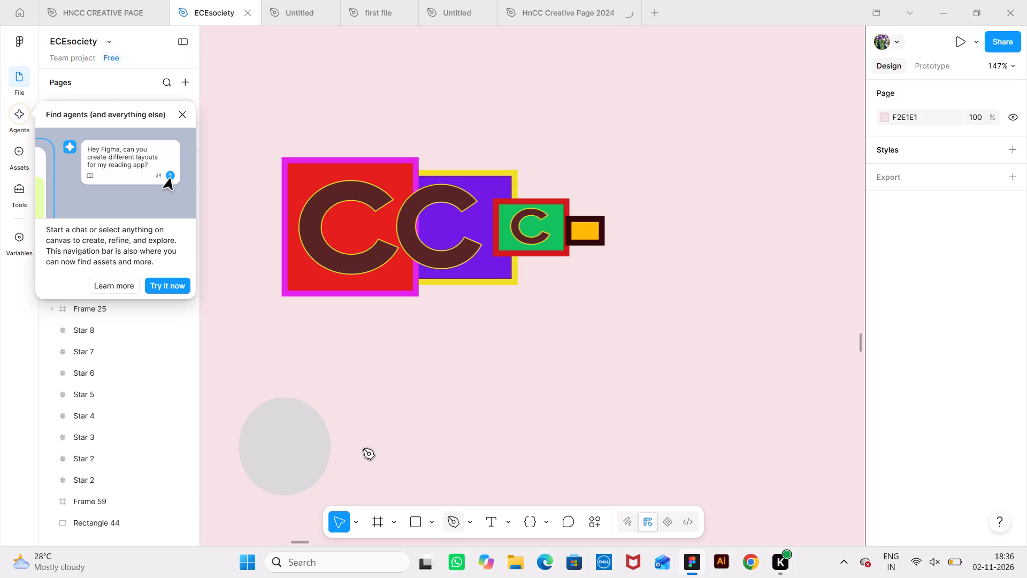
{"action": "left_click", "coordinate": [363, 448]}
{"action": "left_click_drag", "start_coordinate": [363, 448], "coordinate": [413, 393]}
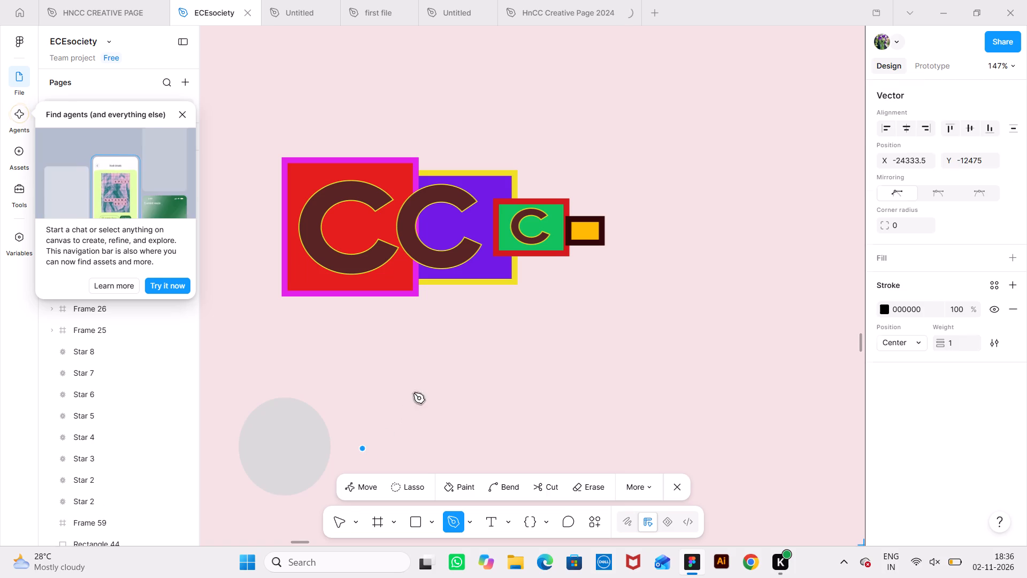
{"action": "left_click_drag", "start_coordinate": [413, 393], "coordinate": [531, 331]}
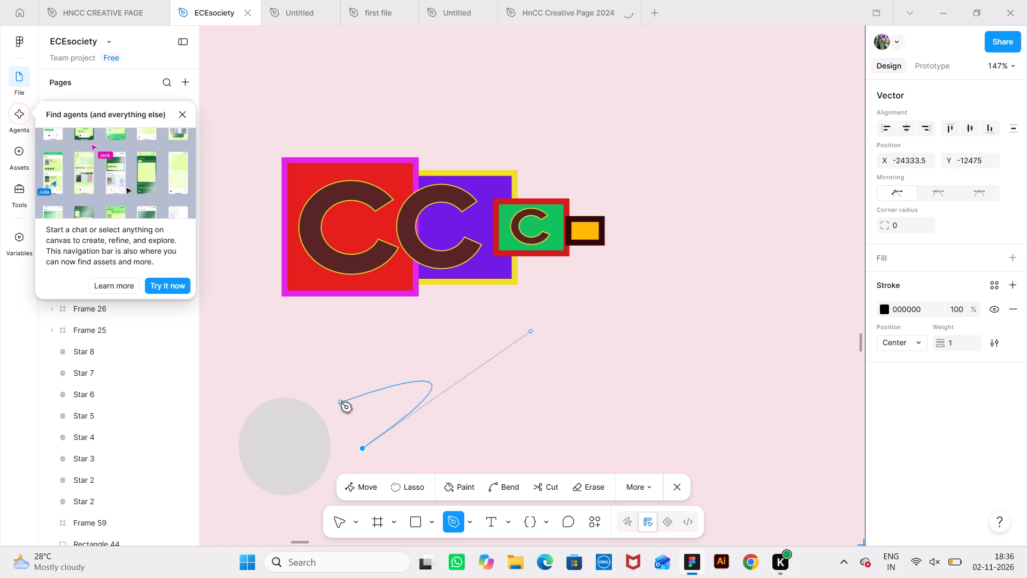
{"action": "left_click", "coordinate": [321, 333]}
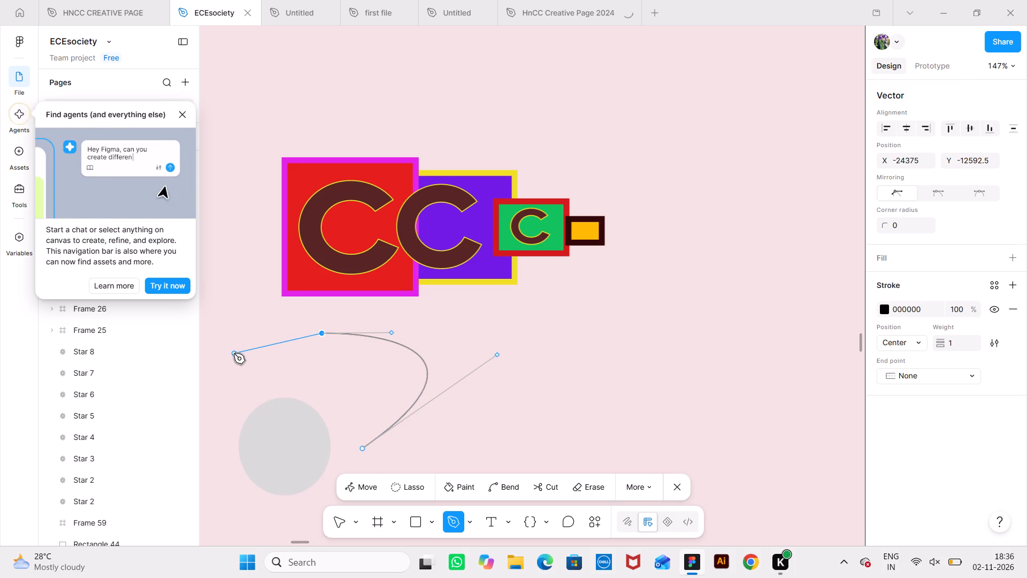
{"action": "left_click_drag", "start_coordinate": [324, 332], "coordinate": [291, 332]}
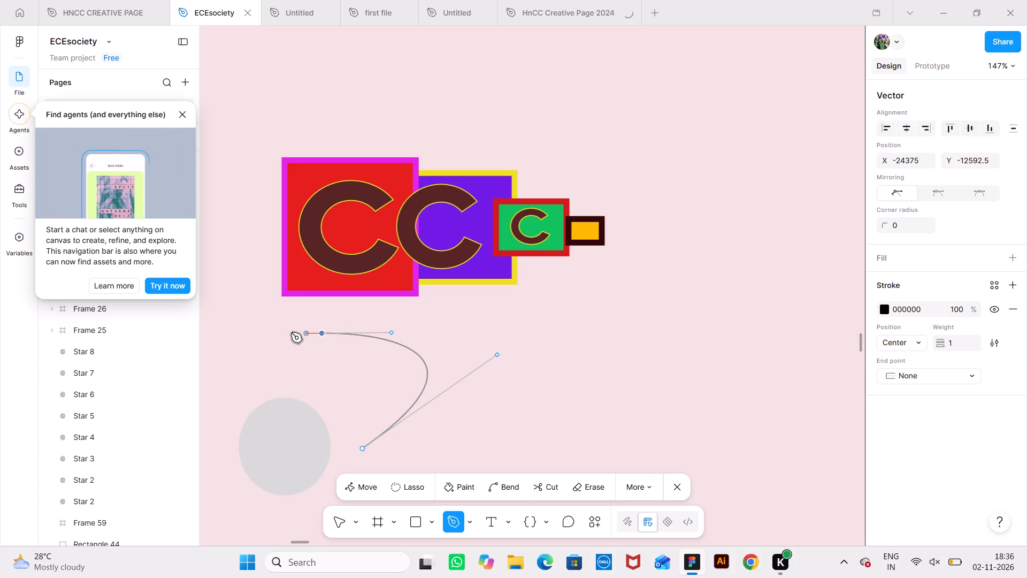
{"action": "left_click_drag", "start_coordinate": [291, 332], "coordinate": [221, 357]}
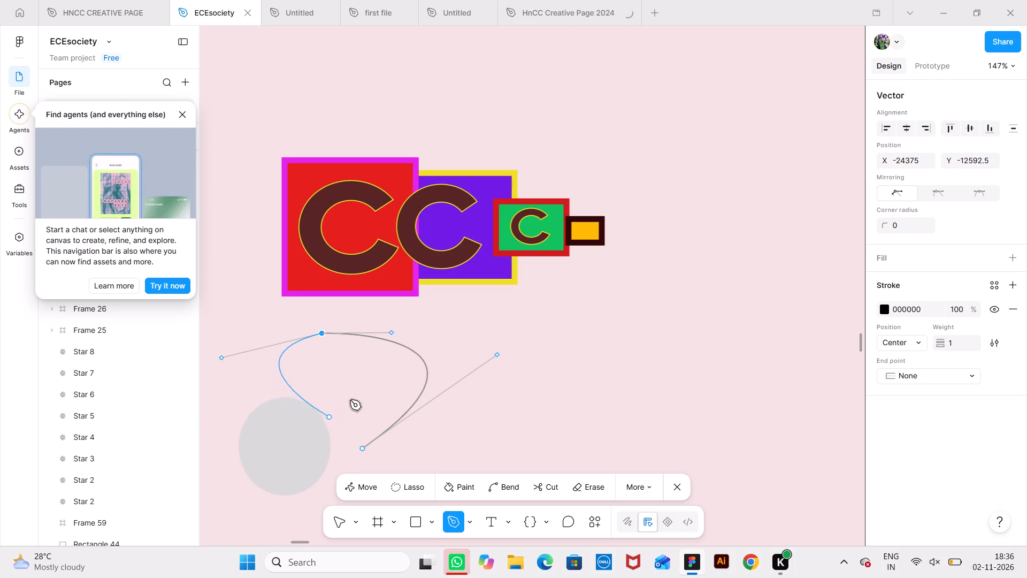
{"action": "left_click", "coordinate": [372, 367]}
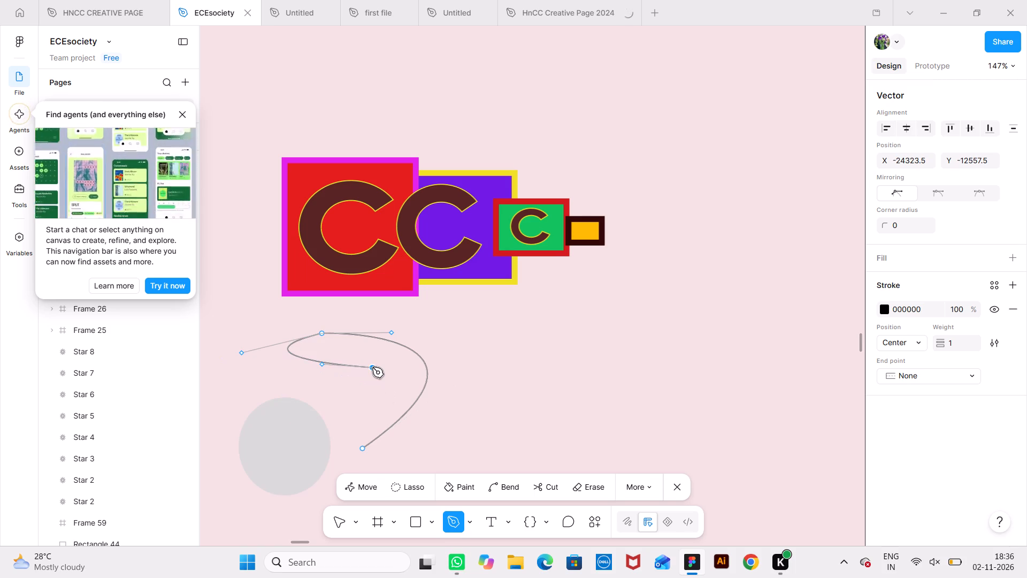
{"action": "left_click_drag", "start_coordinate": [372, 367], "coordinate": [386, 366]}
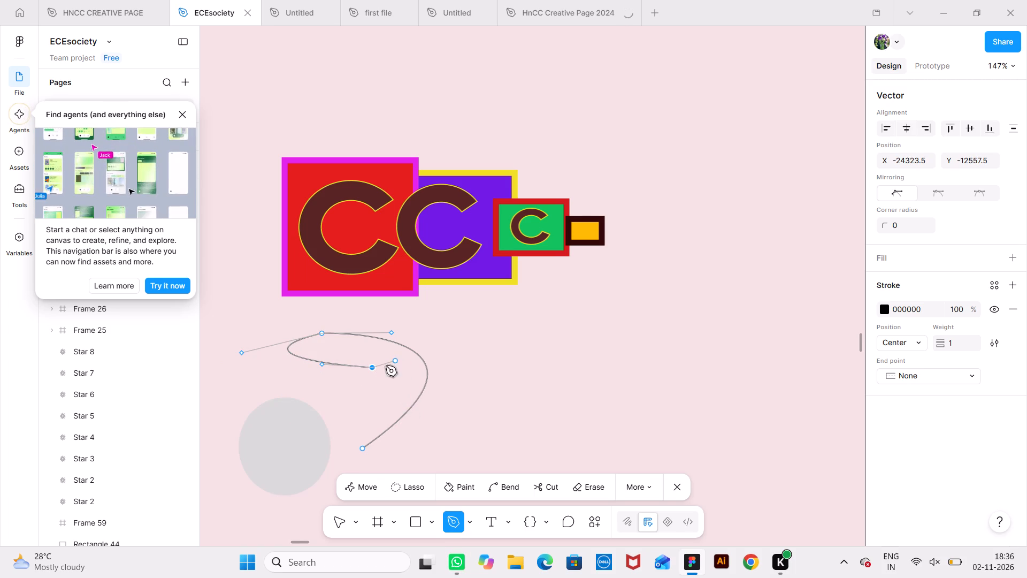
{"action": "left_click_drag", "start_coordinate": [386, 366], "coordinate": [417, 359]}
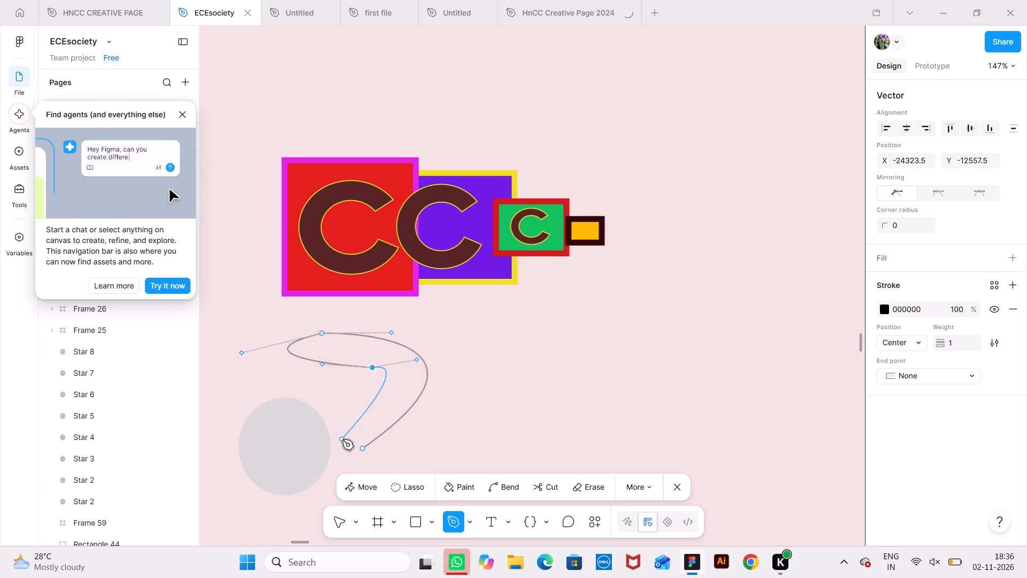
{"action": "left_click", "coordinate": [336, 417]}
{"action": "left_click_drag", "start_coordinate": [336, 417], "coordinate": [317, 458]}
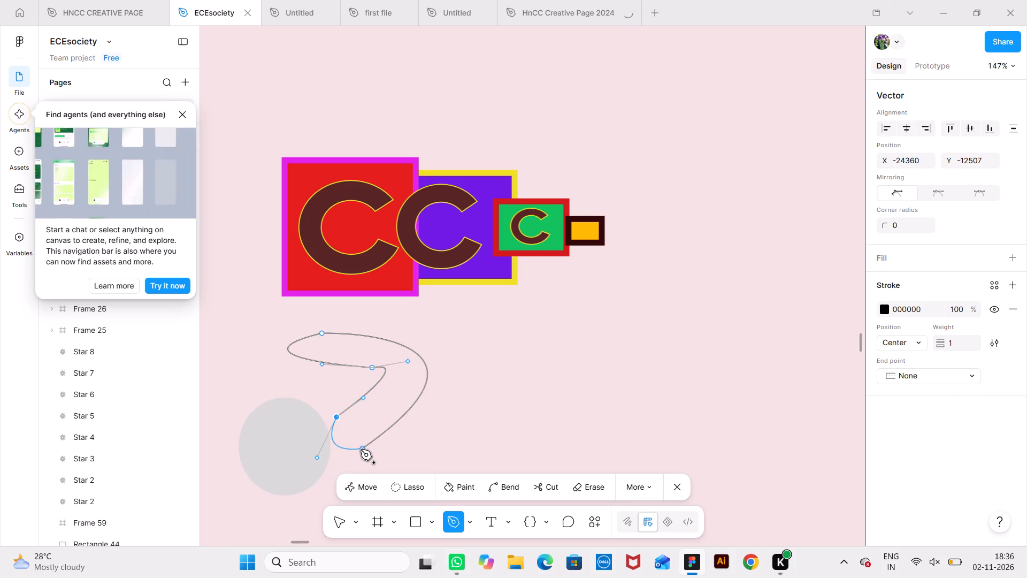
{"action": "left_click", "coordinate": [361, 450]}
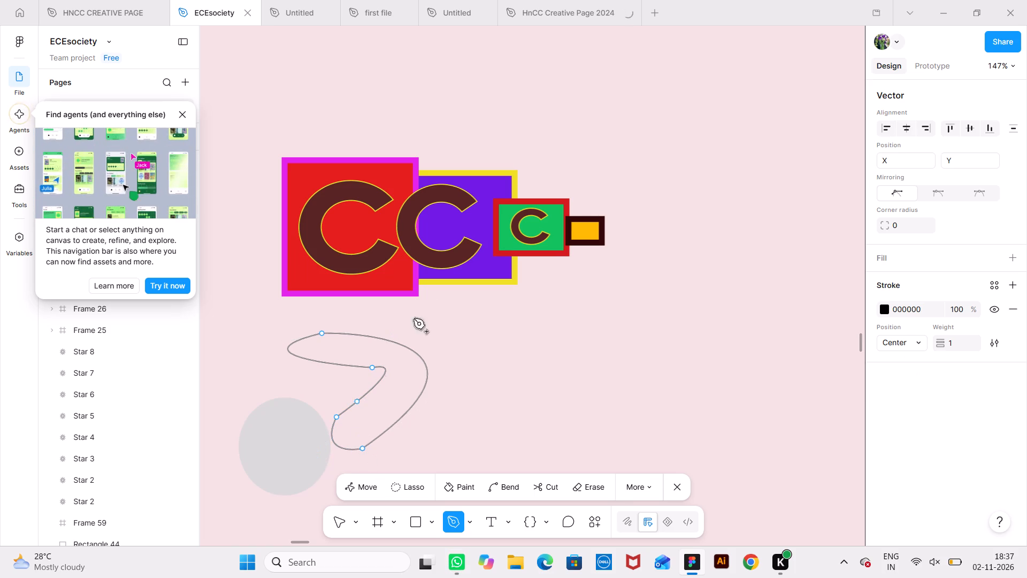
{"action": "left_click", "coordinate": [554, 322]}
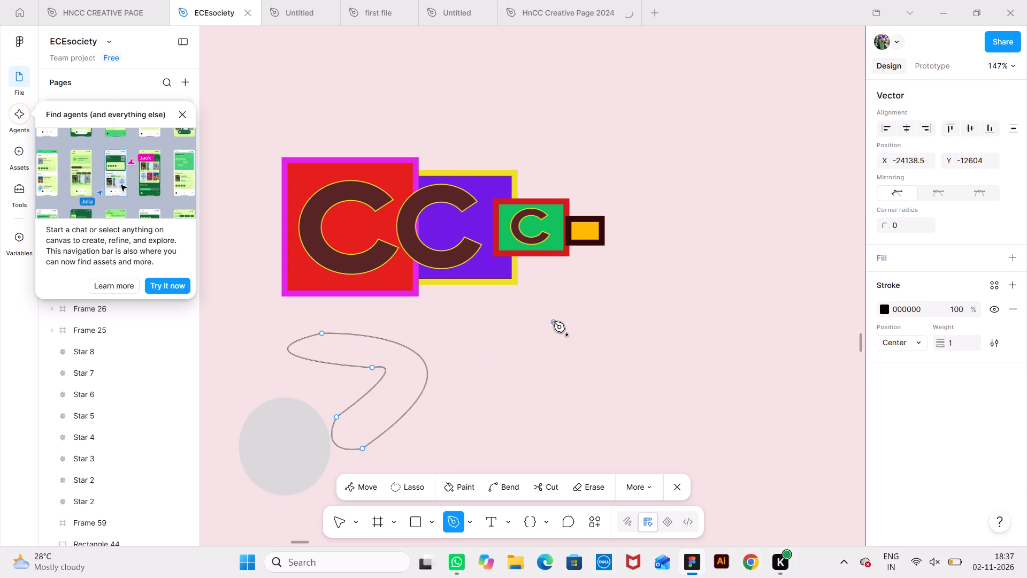
Draw a closed, self-crossing five-point outline with the Pen tool, below the yellow rectangle and beside the curved shape.
{"action": "left_click", "coordinate": [547, 359]}
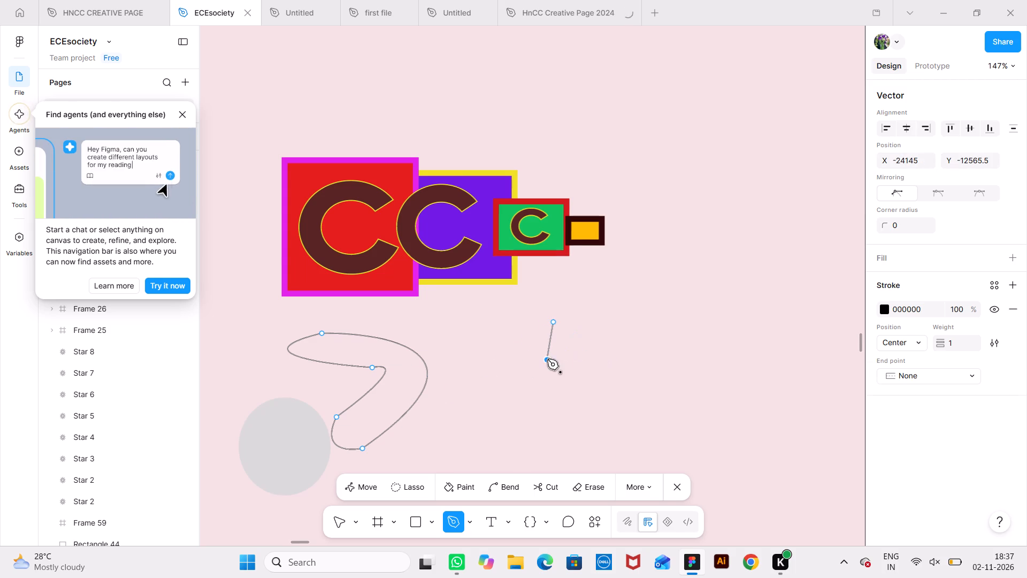
{"action": "left_click", "coordinate": [678, 245]}
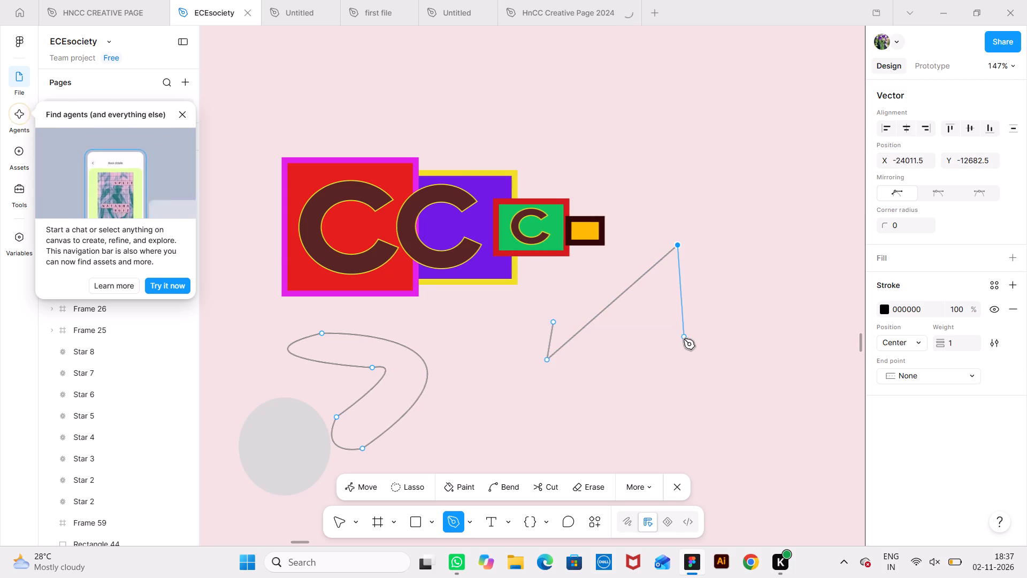
{"action": "left_click", "coordinate": [683, 348]}
{"action": "left_click", "coordinate": [726, 300]}
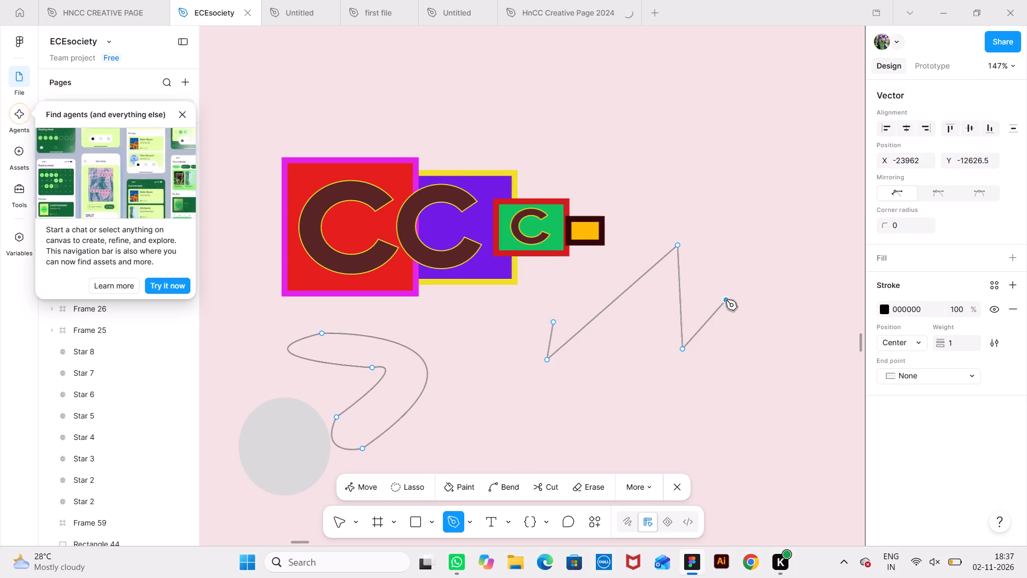
{"action": "left_click", "coordinate": [551, 324]}
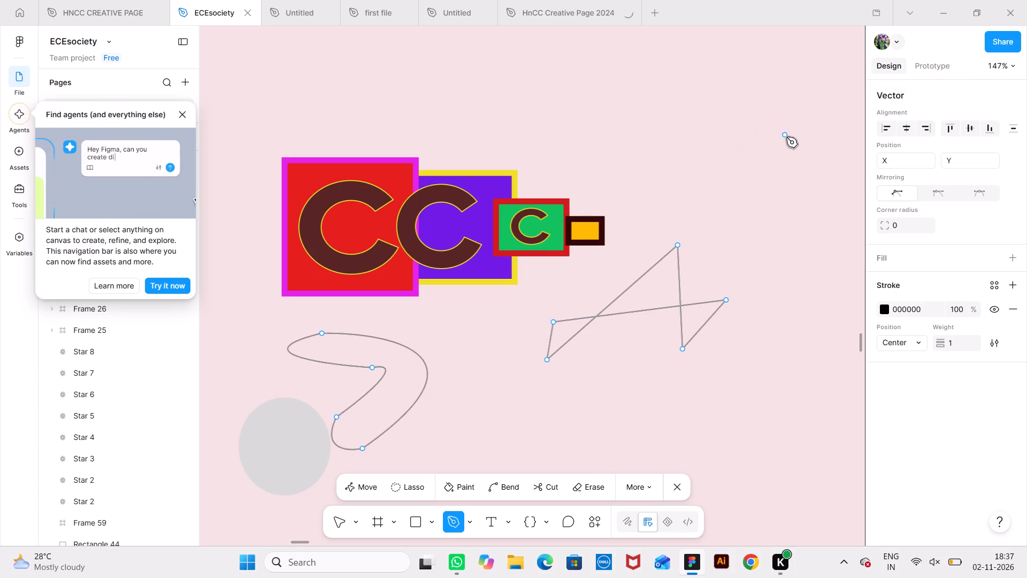
Add a slanted upper panel from the outline's peak to its outer corner, and a lower edge joining its two bottom points.
{"action": "left_click", "coordinate": [677, 246]}
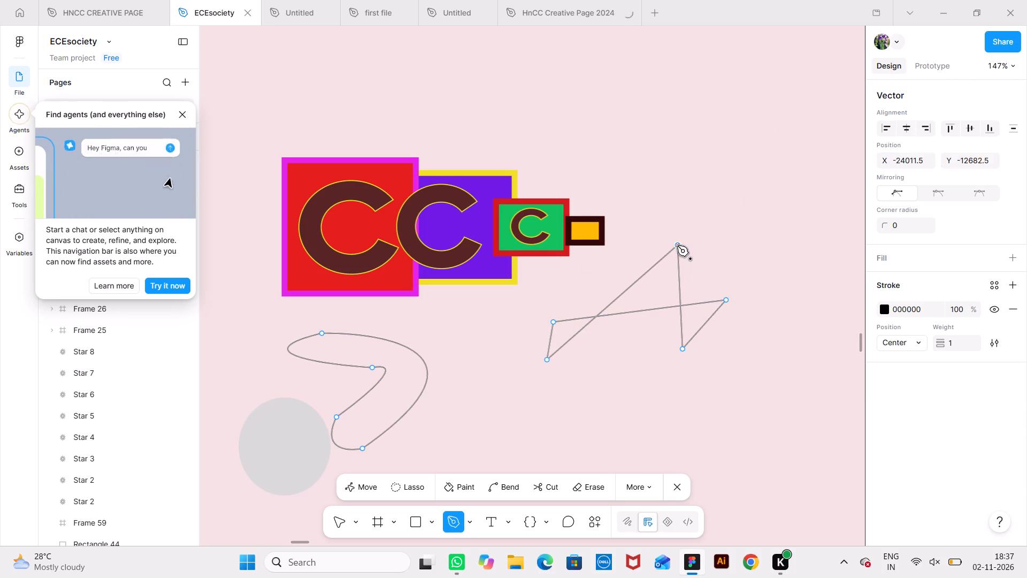
{"action": "left_click", "coordinate": [788, 233]}
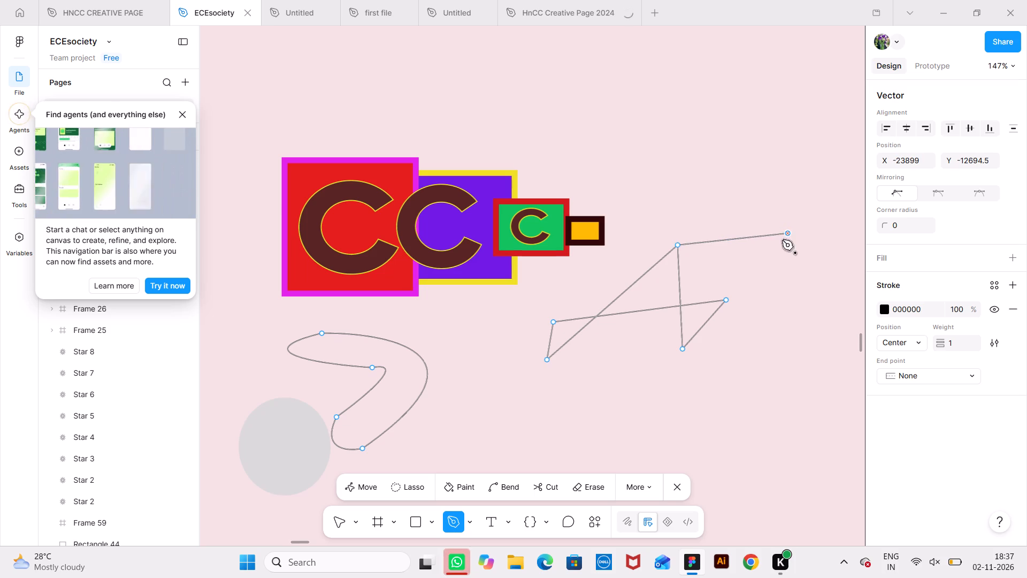
{"action": "left_click", "coordinate": [724, 298]}
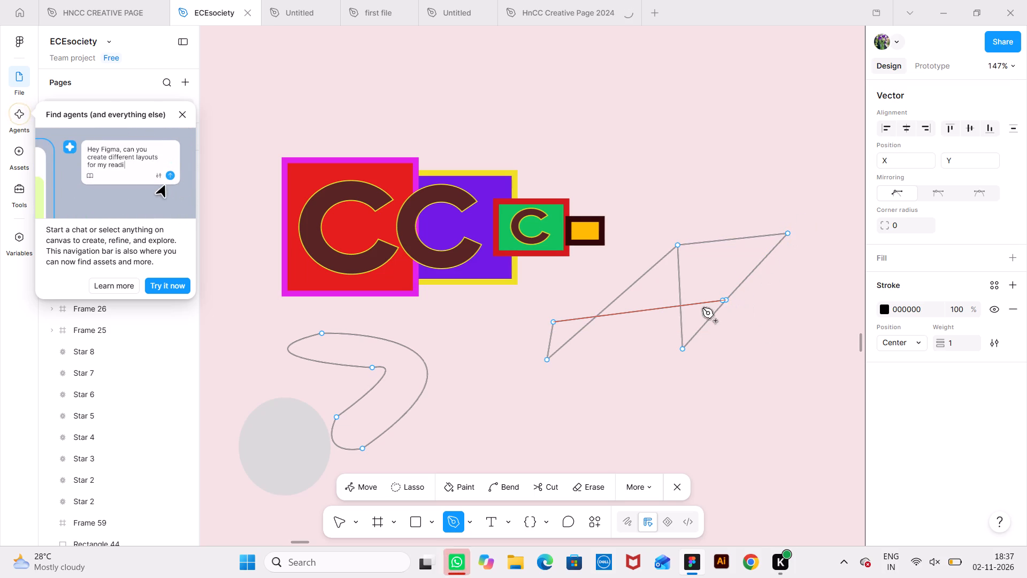
{"action": "left_click", "coordinate": [545, 362]}
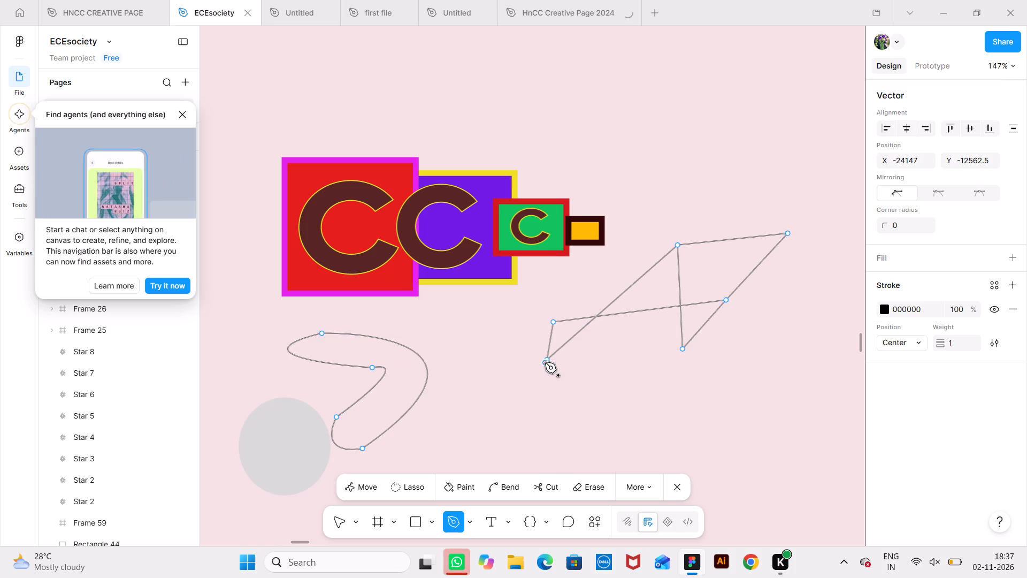
{"action": "left_click", "coordinate": [681, 347]}
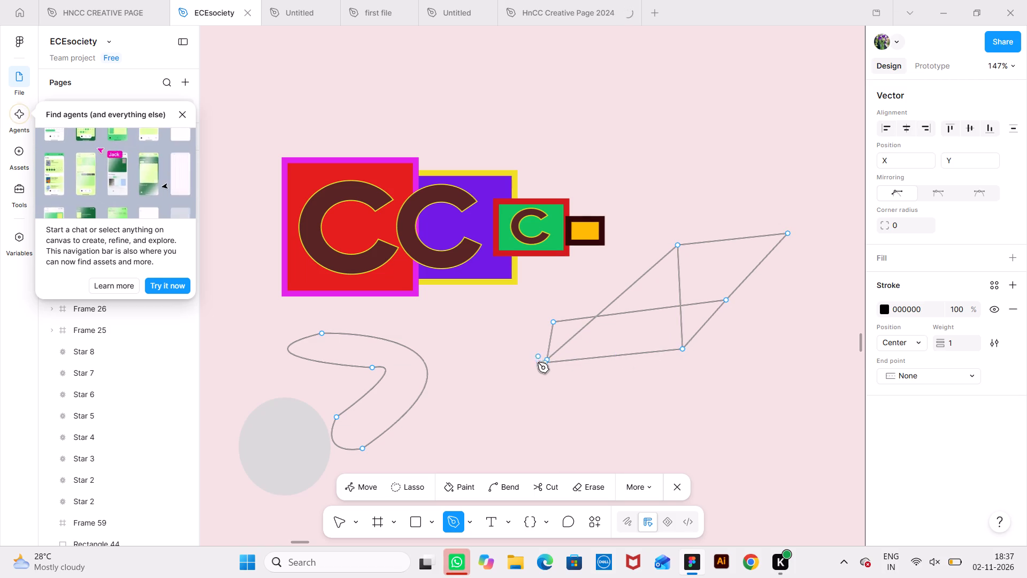
Draw a four-sided front face with the Pen tool, hanging from the outline's lower edge.
{"action": "left_click", "coordinate": [547, 359]}
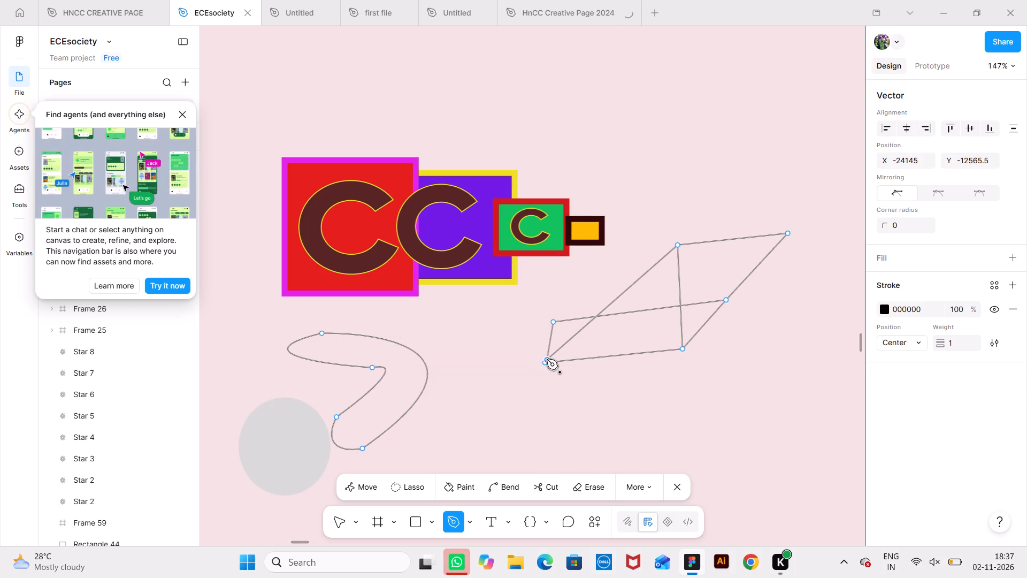
{"action": "left_click", "coordinate": [546, 463]}
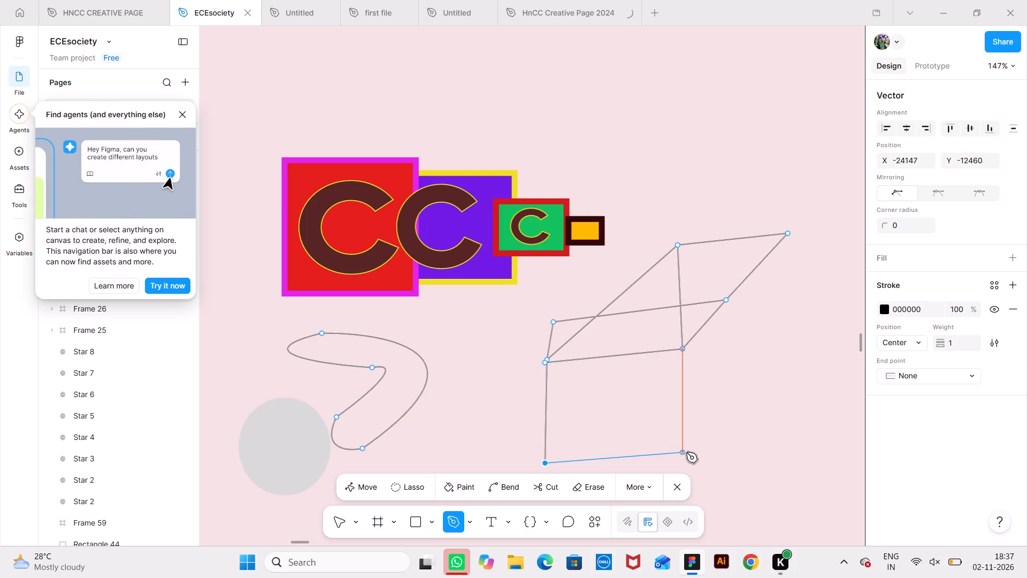
{"action": "left_click", "coordinate": [686, 452]}
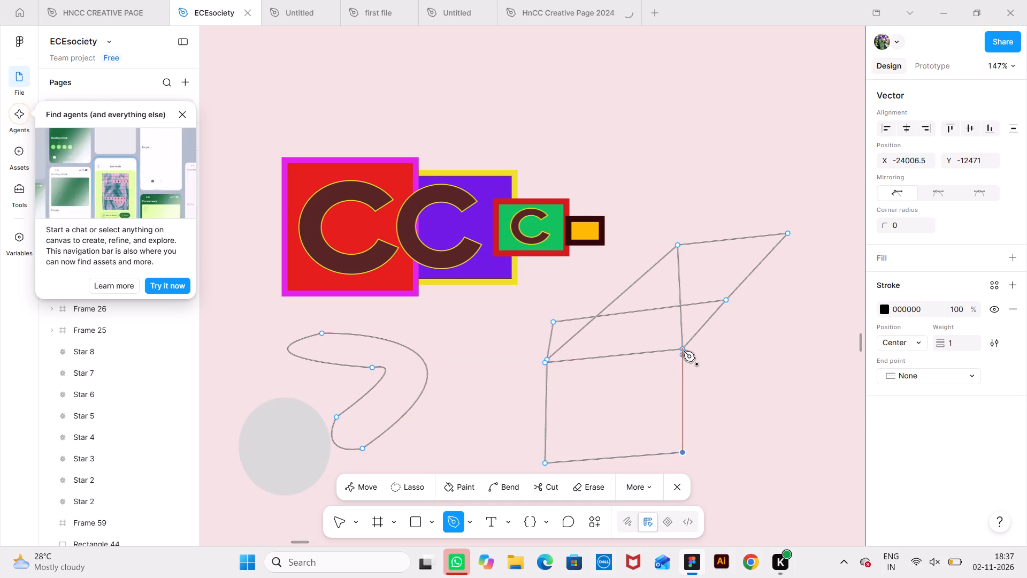
{"action": "left_click", "coordinate": [684, 346]}
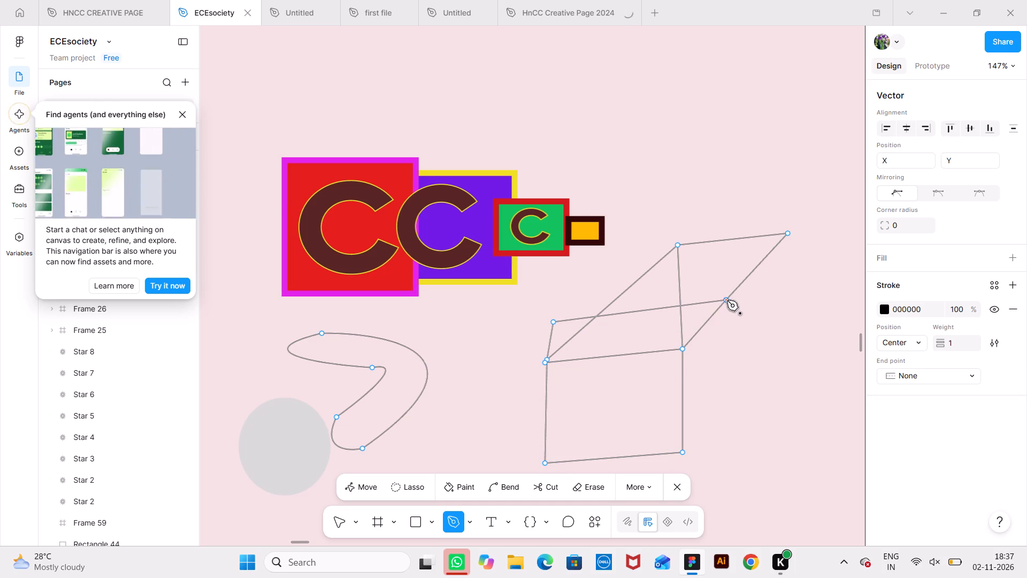
Draw two adjoining side panels receding from the front face to the outline's far upper corner, forming the box's side.
{"action": "left_click", "coordinate": [727, 300]}
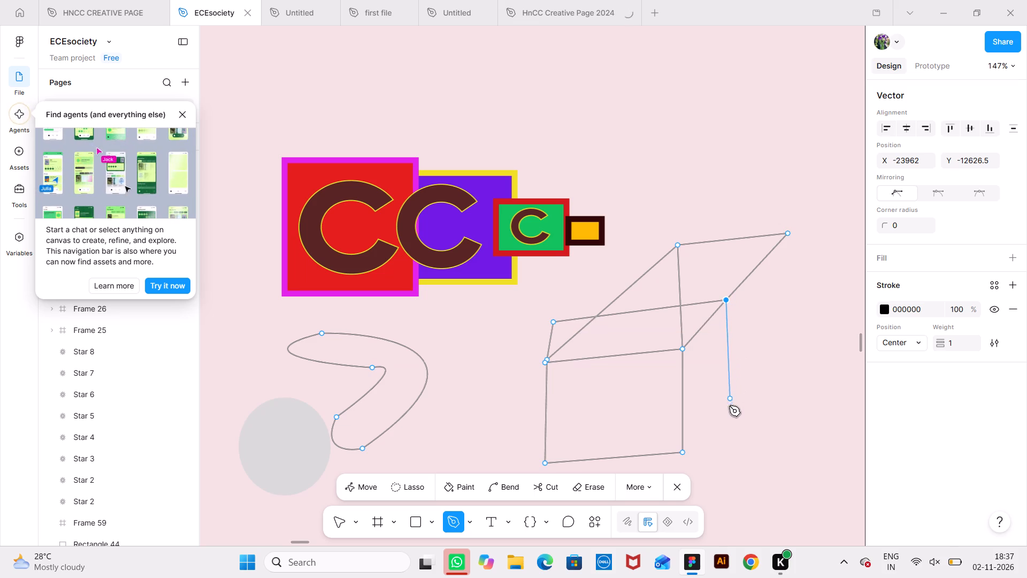
{"action": "left_click", "coordinate": [727, 411]}
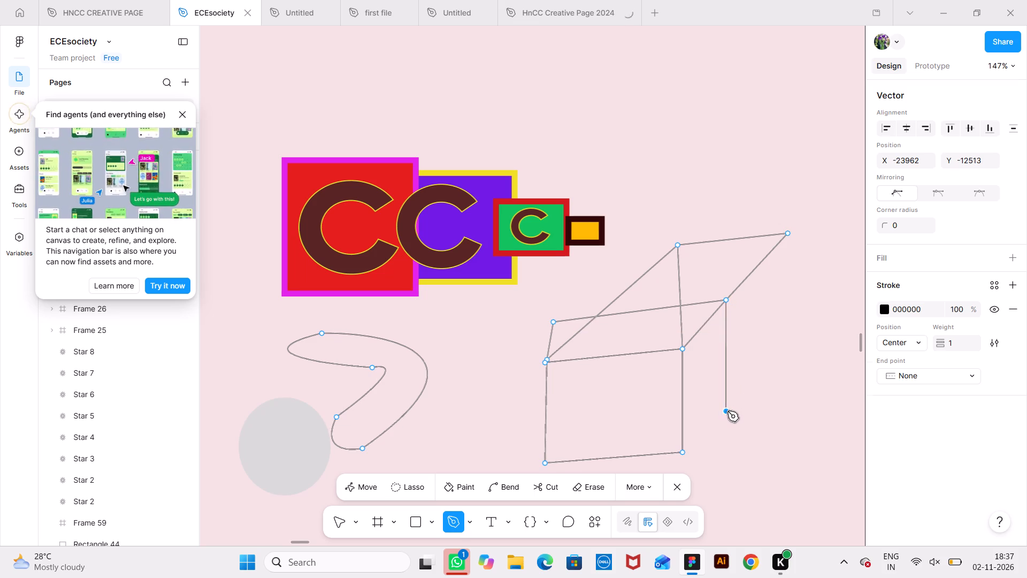
{"action": "left_click", "coordinate": [686, 453]}
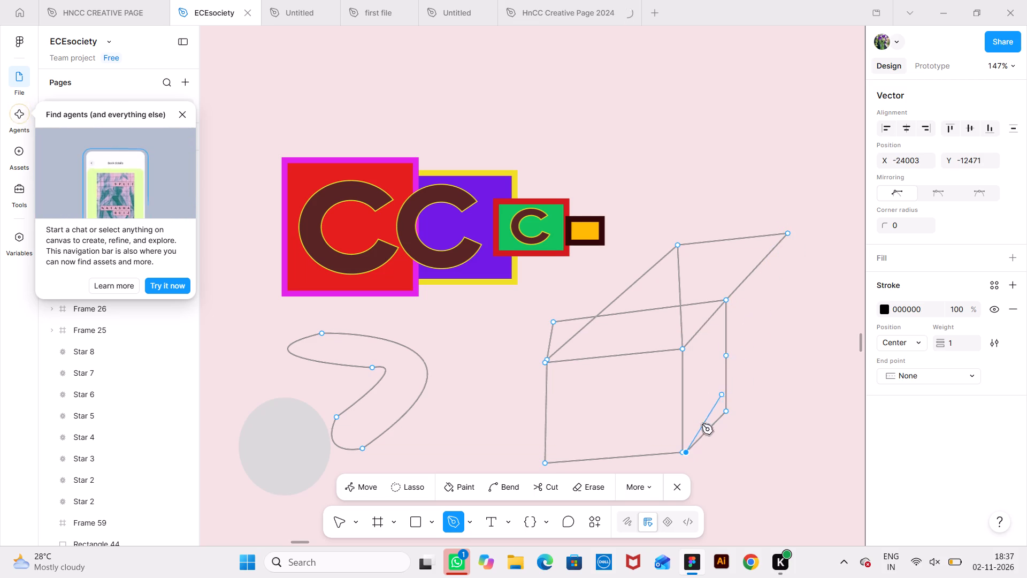
{"action": "left_click", "coordinate": [688, 451]}
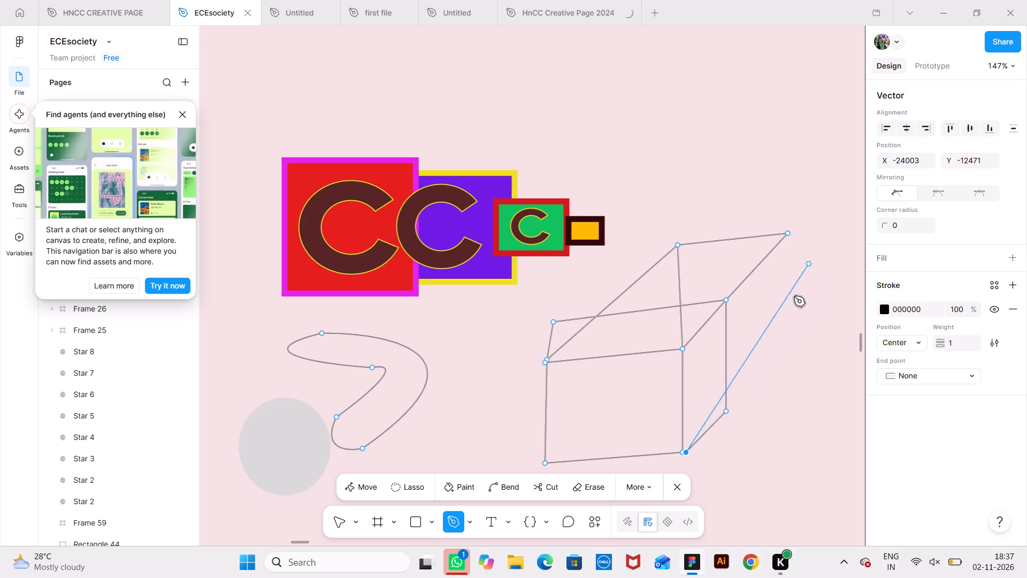
{"action": "left_click", "coordinate": [785, 352]}
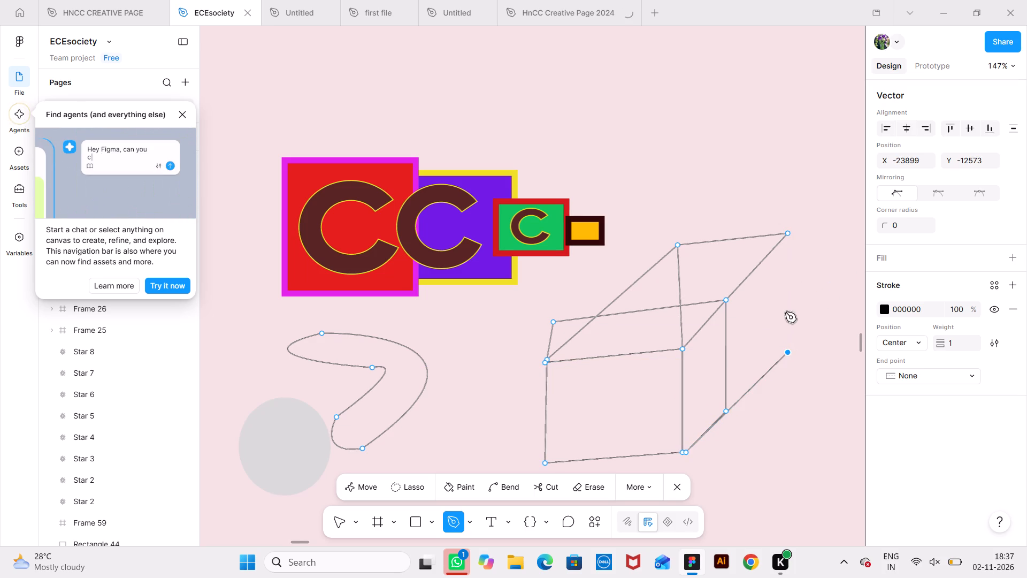
{"action": "left_click", "coordinate": [788, 234]}
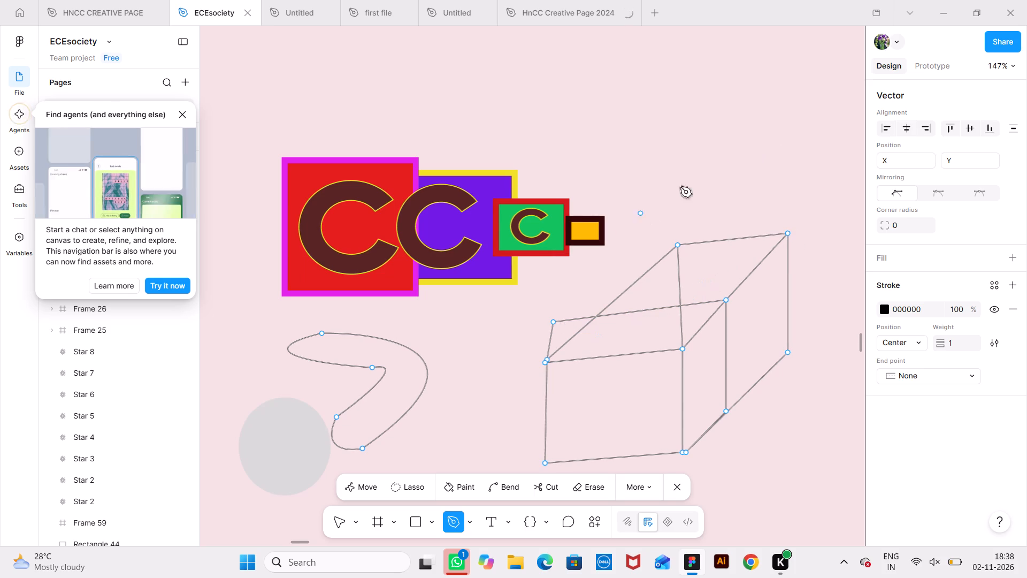
Add a diagonal across the box's front top, and a sloping edge from the same corner up and across to the peak.
{"action": "left_click", "coordinate": [554, 324]}
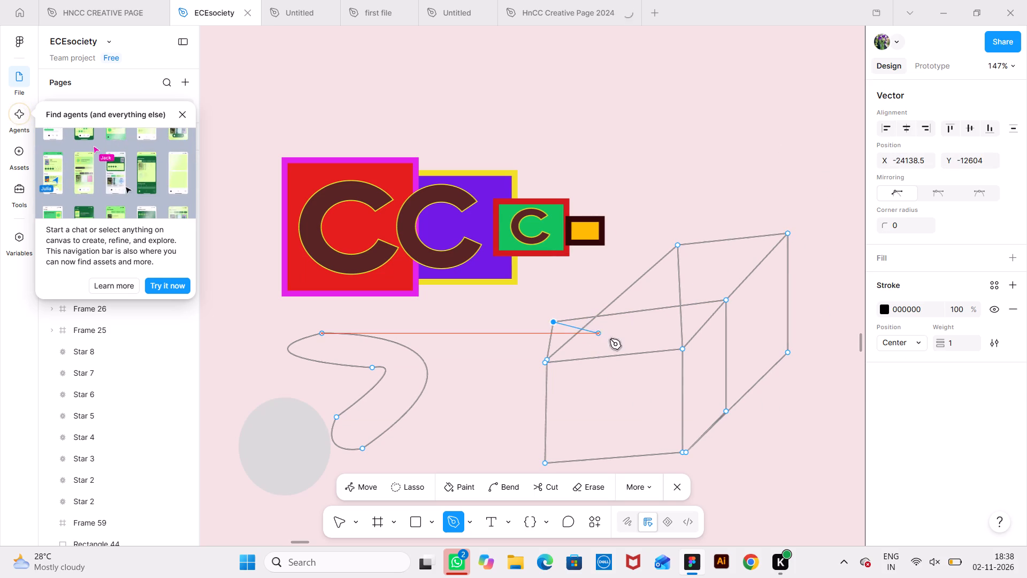
{"action": "left_click", "coordinate": [684, 349]}
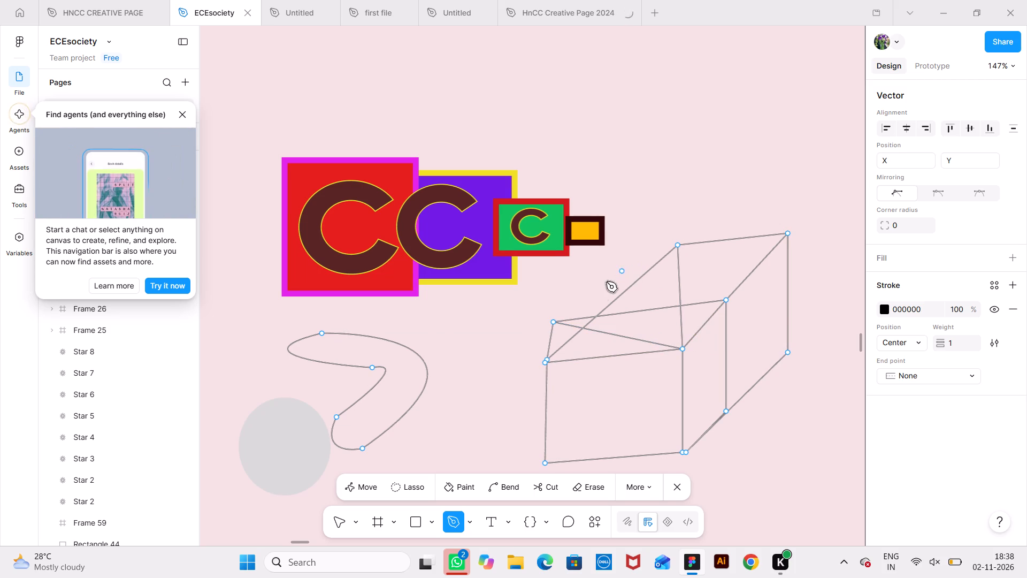
{"action": "left_click", "coordinate": [553, 323]}
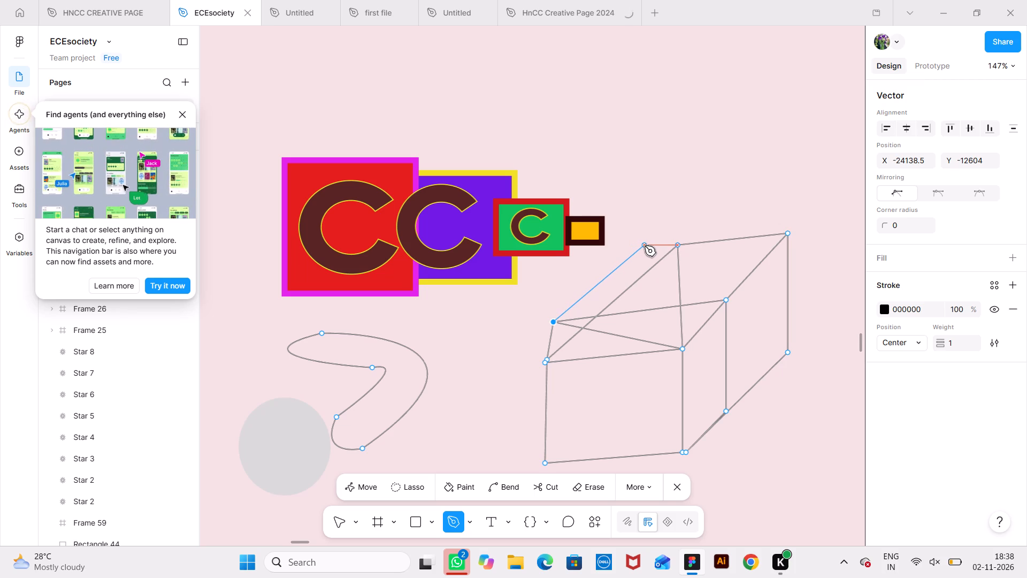
{"action": "left_click", "coordinate": [645, 246]}
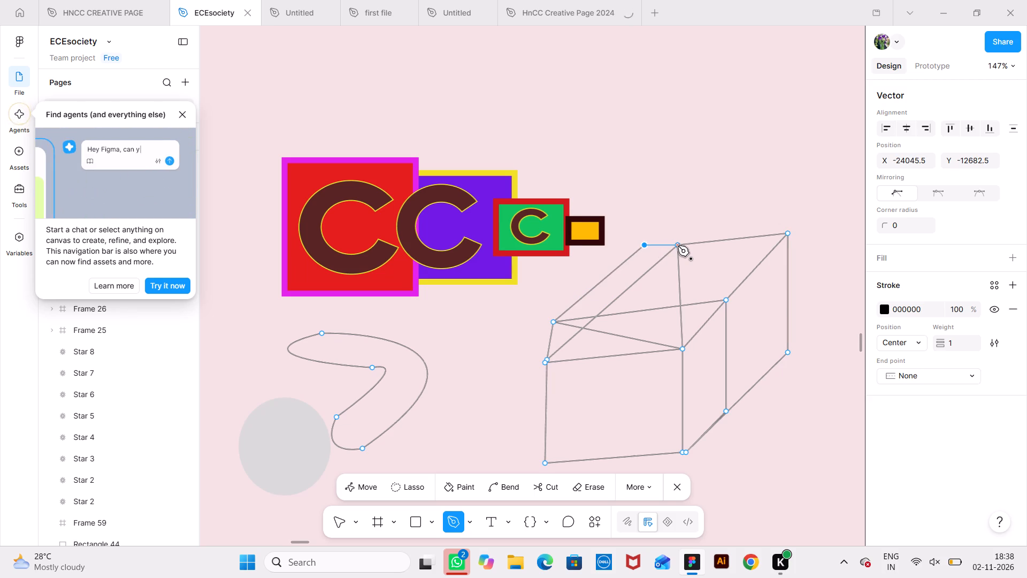
{"action": "left_click", "coordinate": [678, 246]}
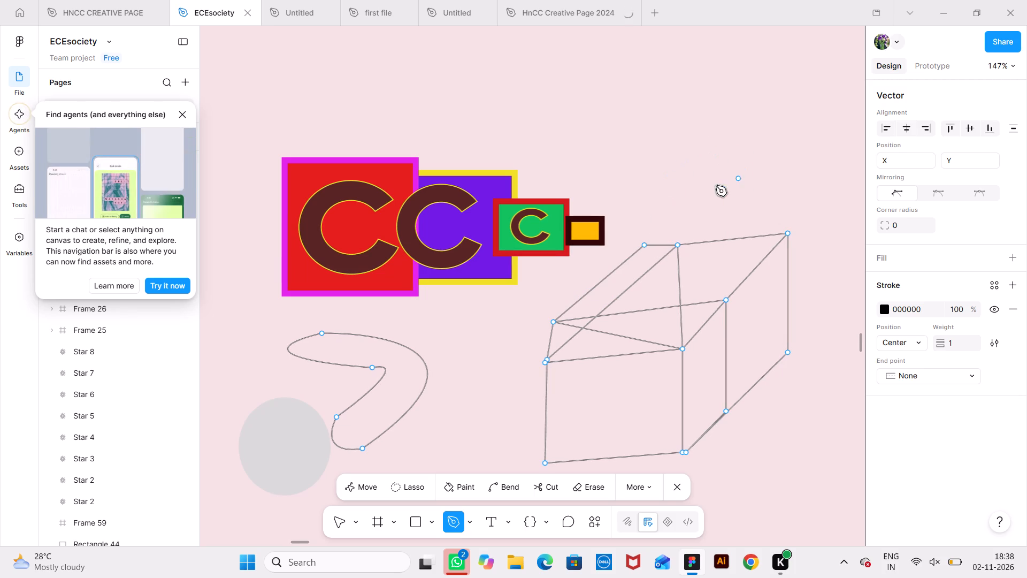
Extend the box backwards with a rear top panel and a matching side panel, joined to its existing far corners.
{"action": "left_click", "coordinate": [645, 244]}
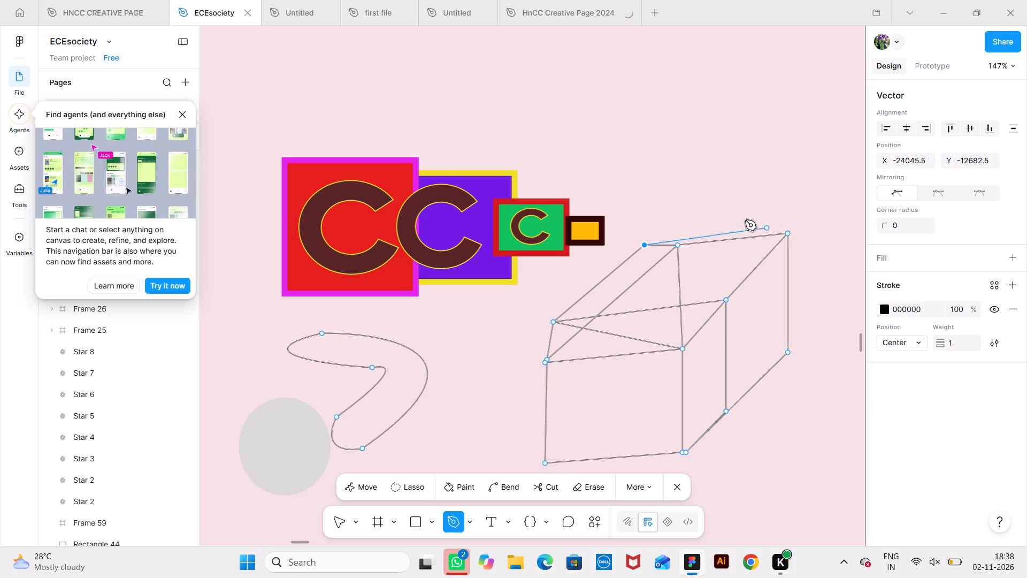
{"action": "left_click", "coordinate": [713, 199]}
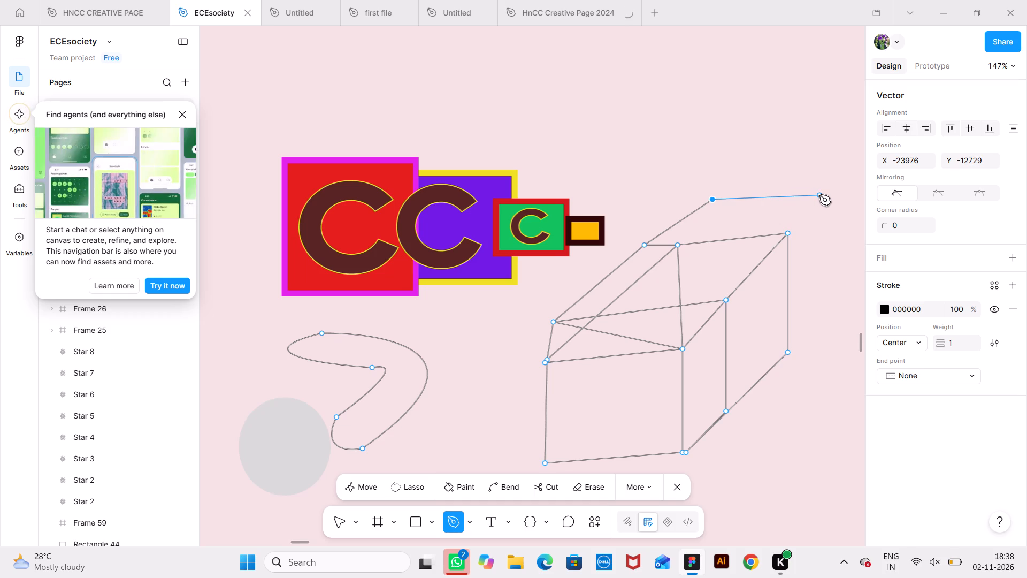
{"action": "left_click", "coordinate": [819, 195]}
{"action": "left_click", "coordinate": [787, 232]}
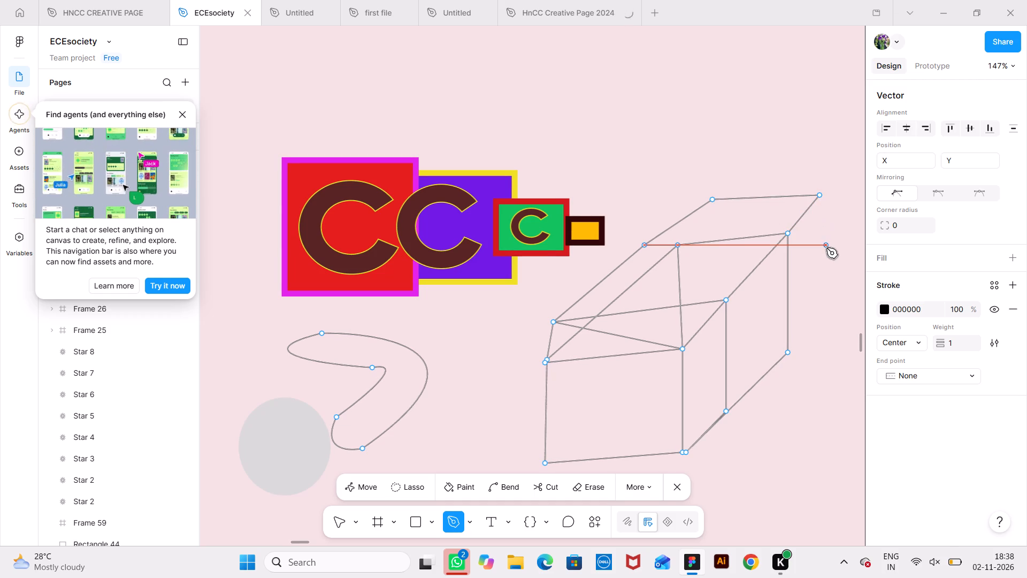
{"action": "left_click", "coordinate": [820, 196]}
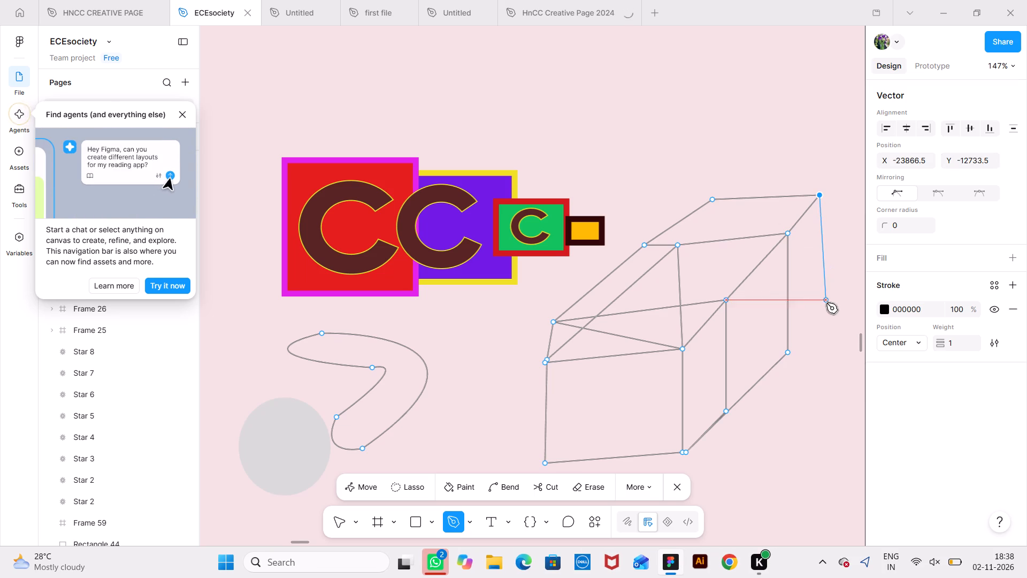
{"action": "left_click", "coordinate": [819, 321]}
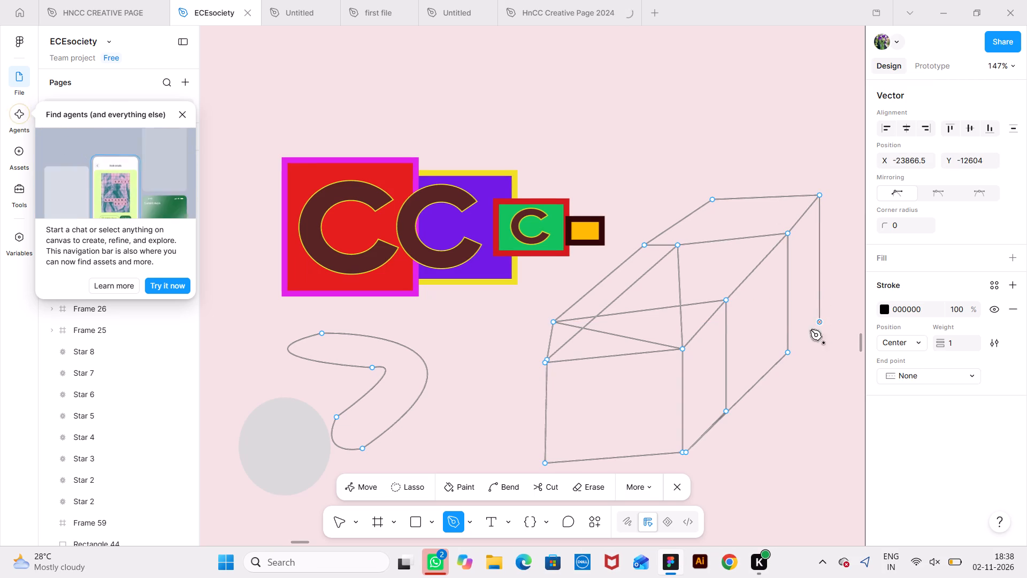
{"action": "left_click", "coordinate": [789, 352]}
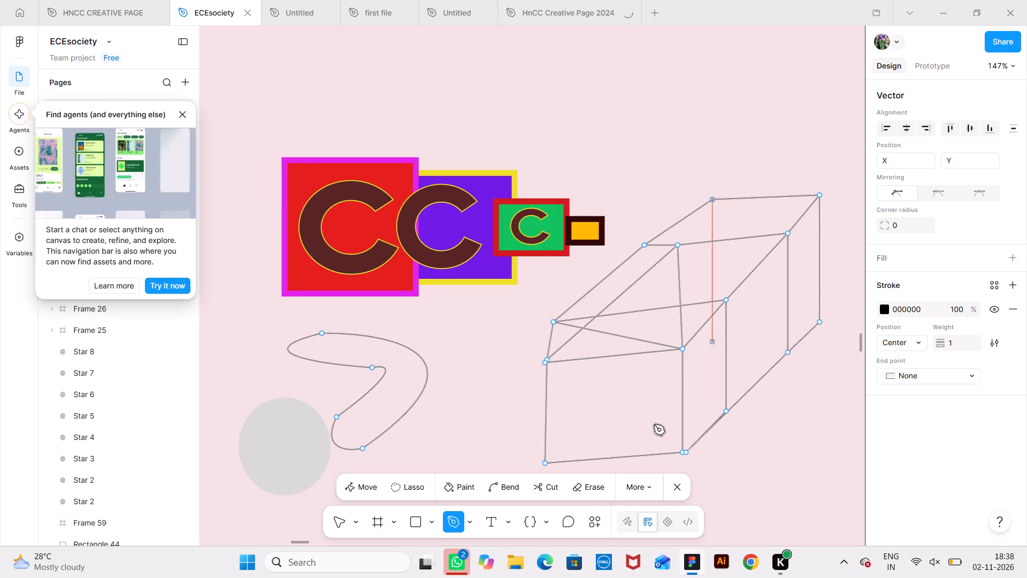
Paint the slanted strip along the box top's outer edge and the curved pen-drawn shape with purple A215B4.
{"action": "left_click", "coordinate": [452, 480]}
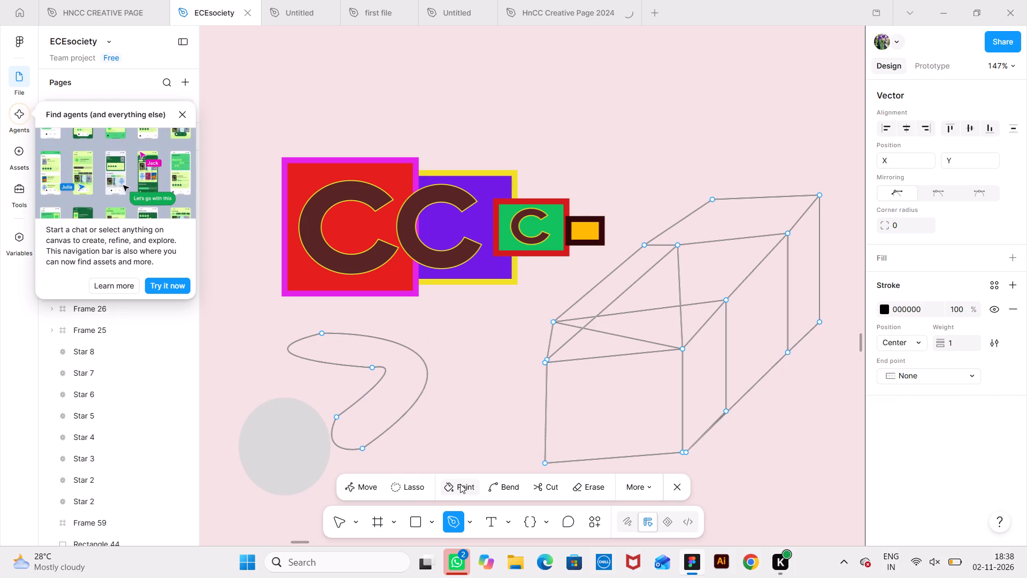
{"action": "left_click", "coordinate": [466, 484]}
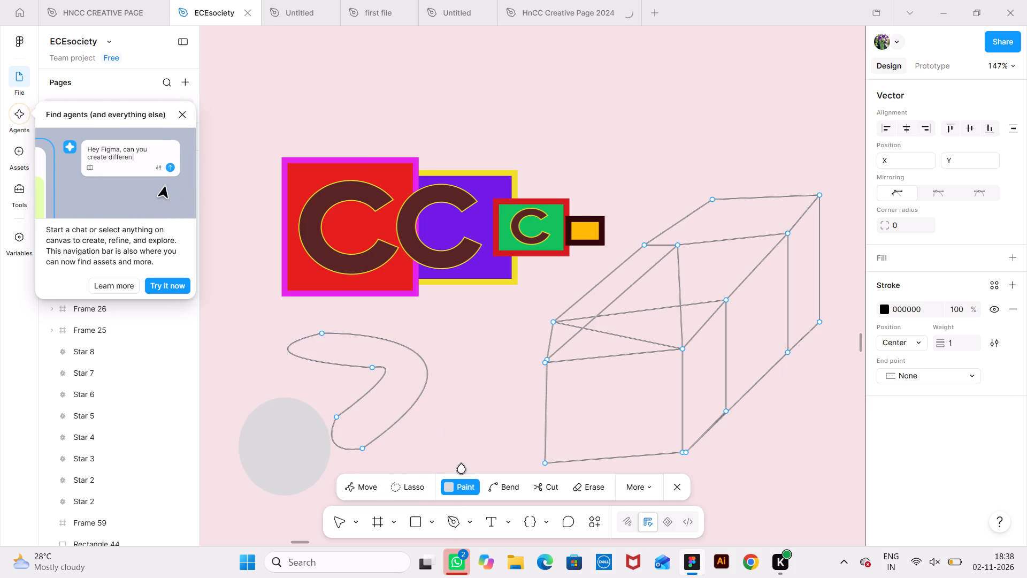
{"action": "left_click", "coordinate": [465, 489]}
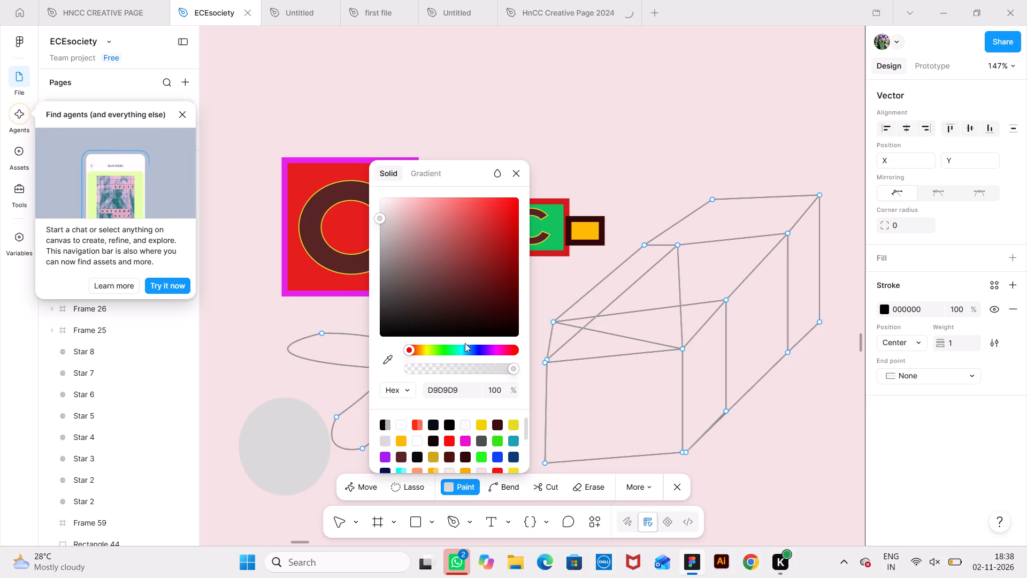
{"action": "left_click", "coordinate": [494, 349]}
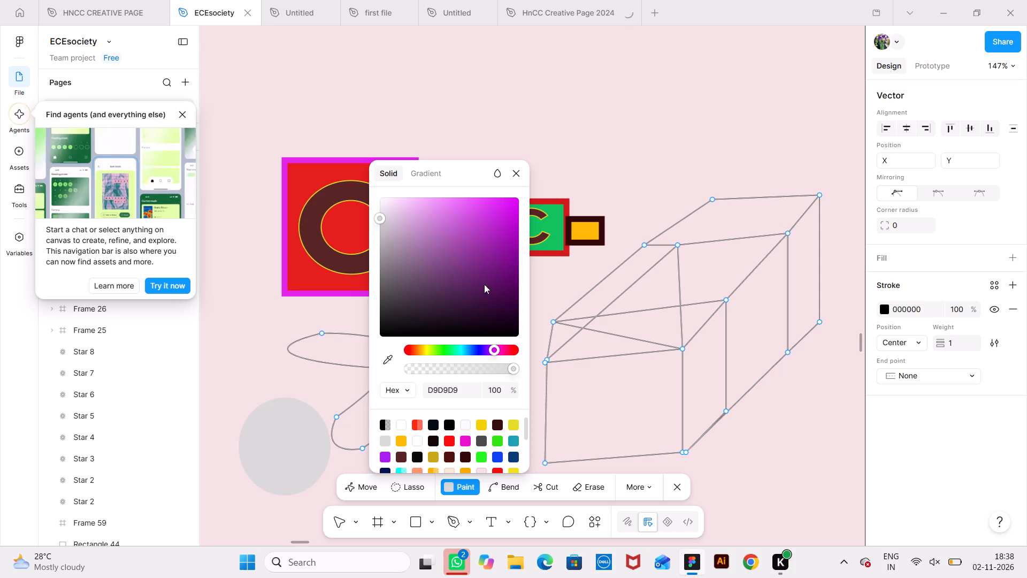
{"action": "left_click", "coordinate": [503, 238]}
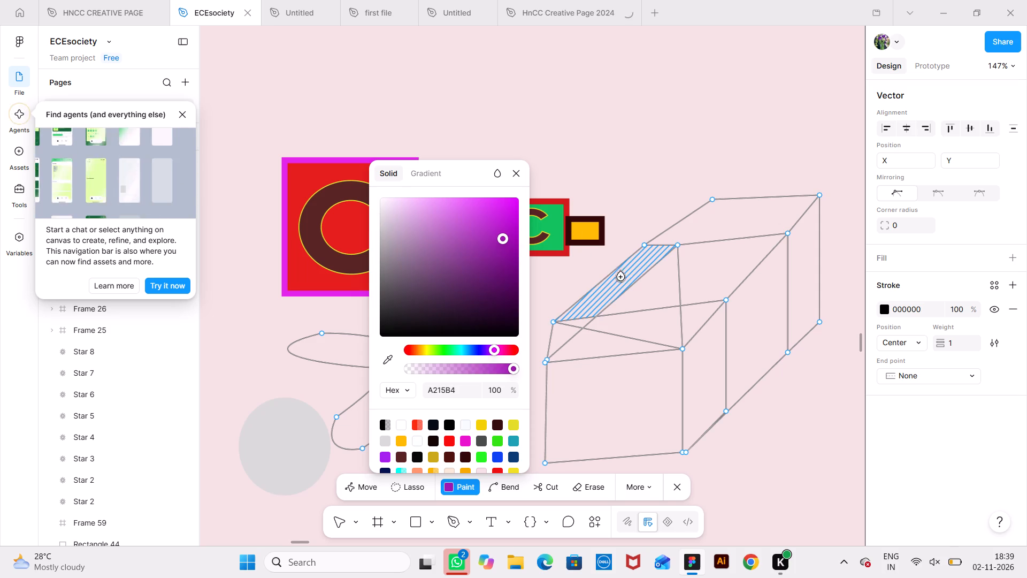
{"action": "left_click", "coordinate": [626, 280]}
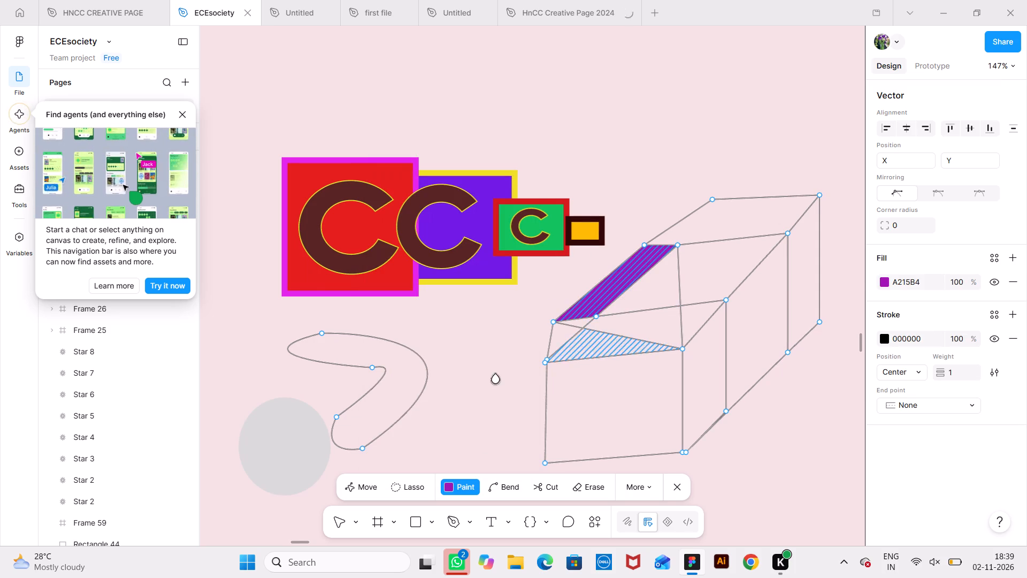
{"action": "left_click", "coordinate": [398, 383]}
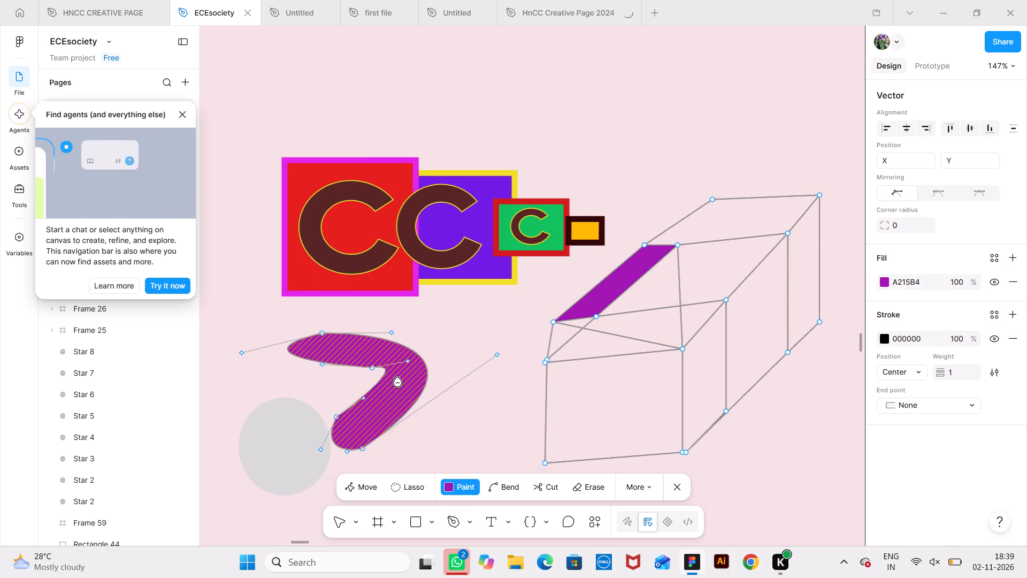
Paint the box top's four-sided region beside the side panels green 47B415, and the adjoining triangle yellow E7CE2B.
{"action": "left_click", "coordinate": [458, 489]}
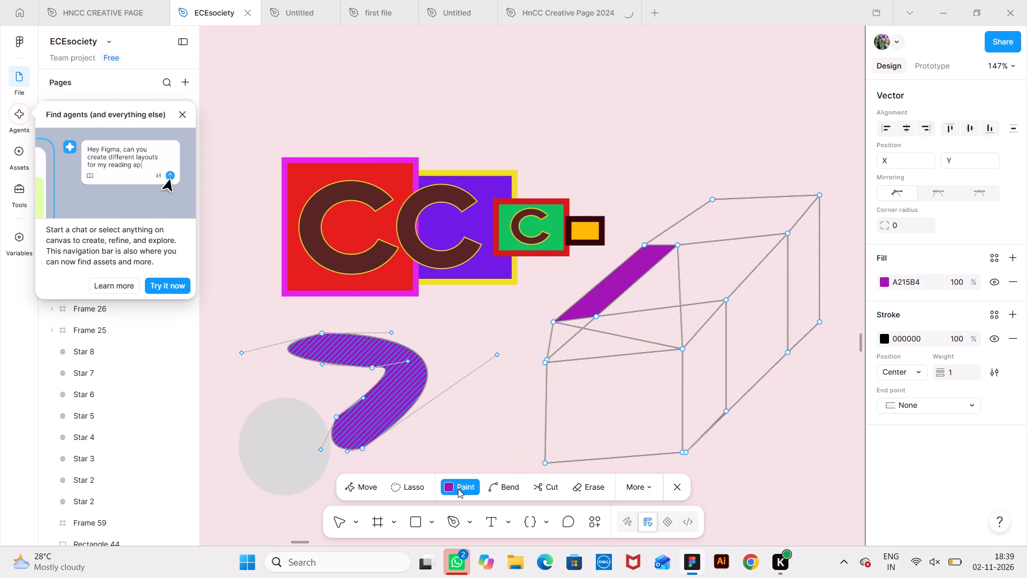
{"action": "left_click", "coordinate": [439, 348]}
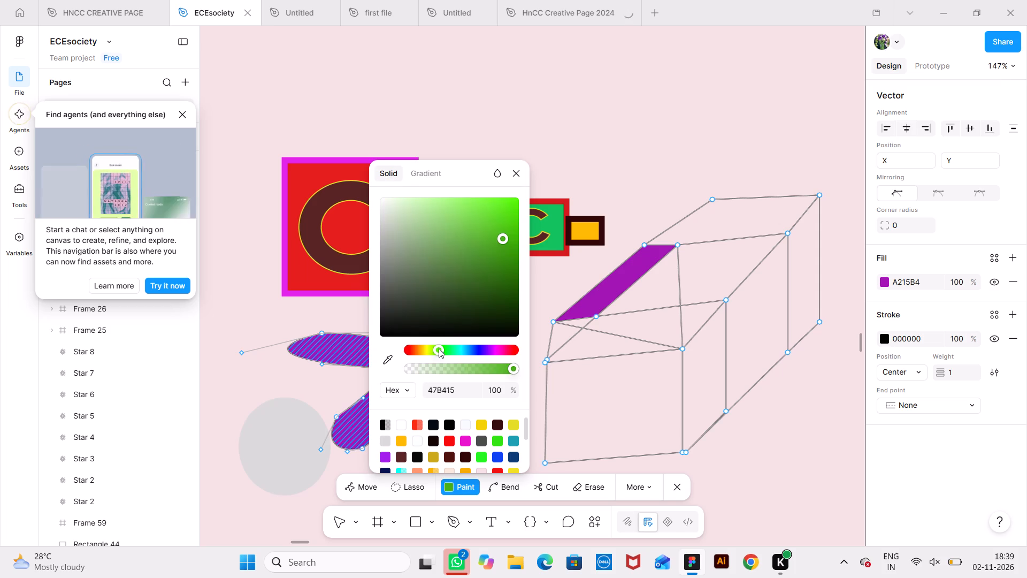
{"action": "left_click", "coordinate": [694, 272]}
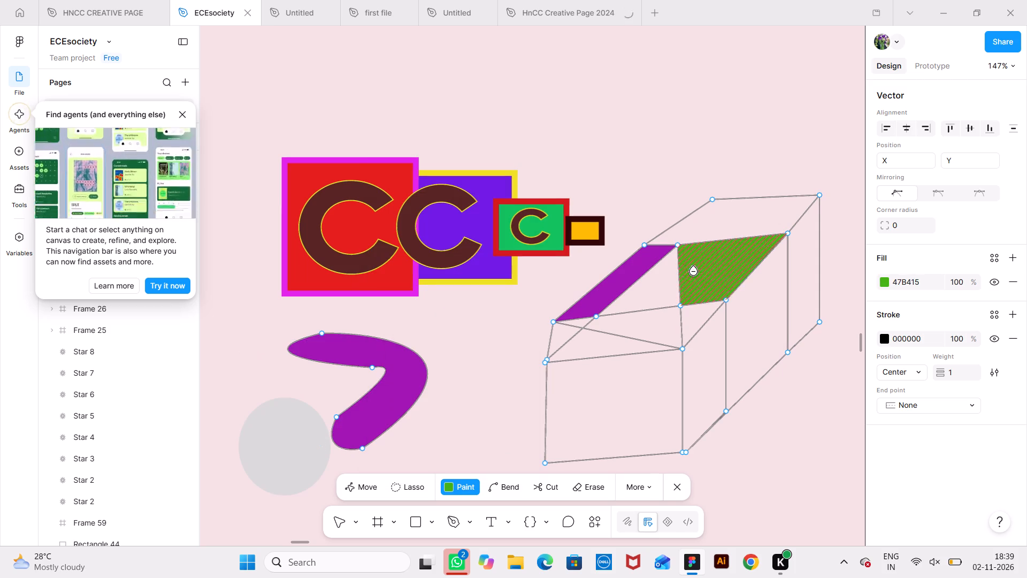
{"action": "left_click", "coordinate": [476, 493]}
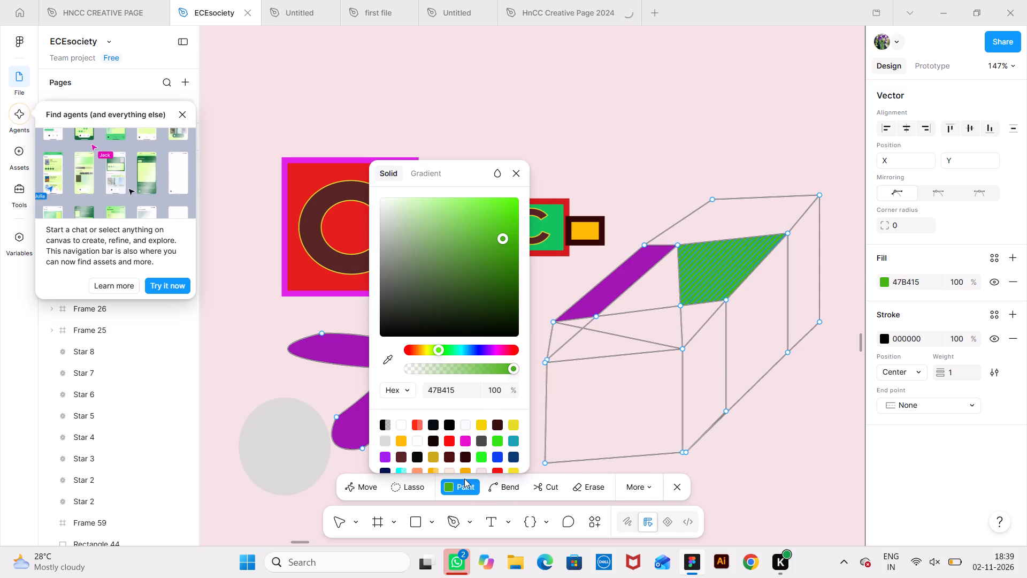
{"action": "left_click", "coordinate": [483, 419]}
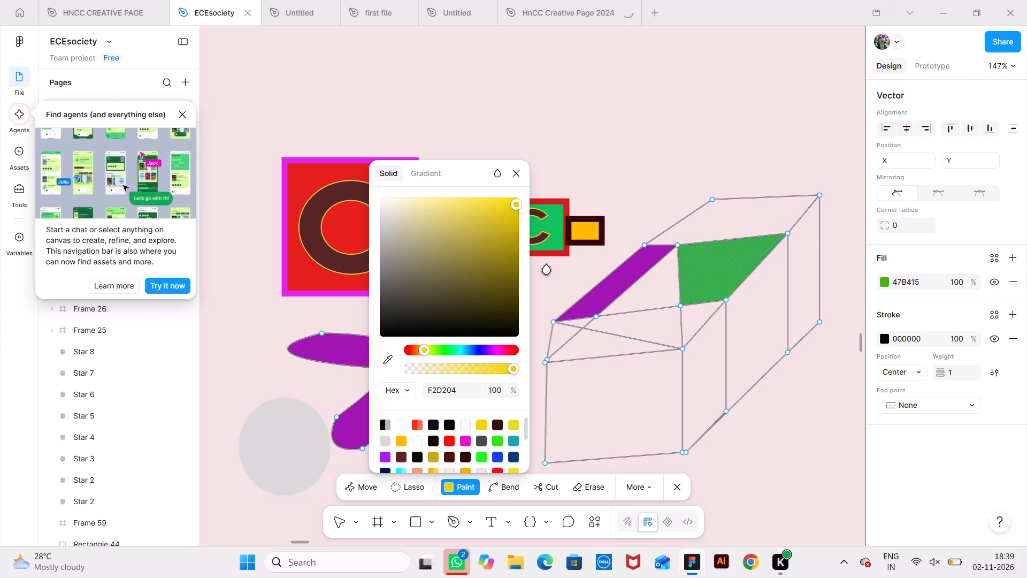
{"action": "left_click", "coordinate": [493, 210]}
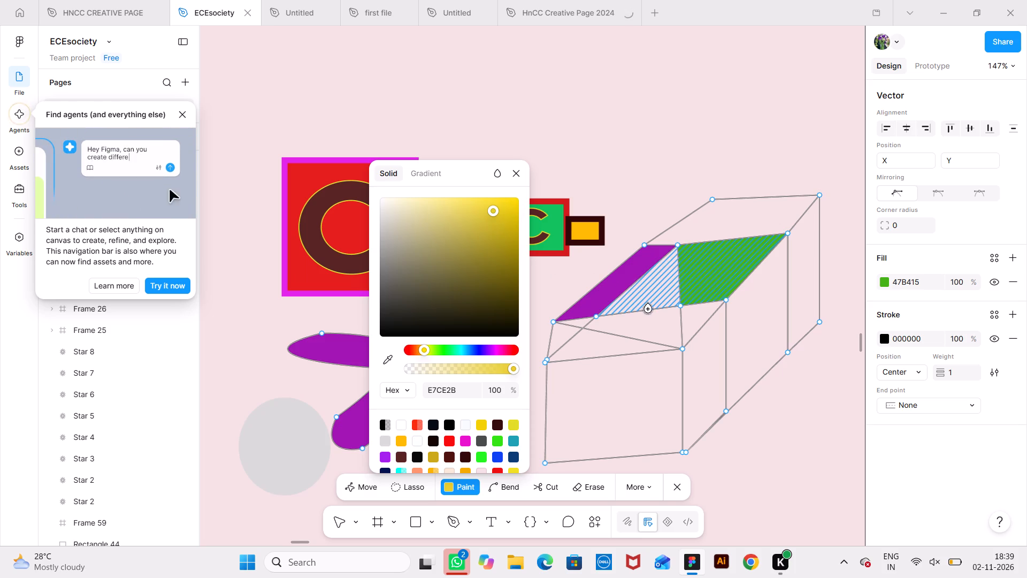
{"action": "left_click", "coordinate": [651, 306]}
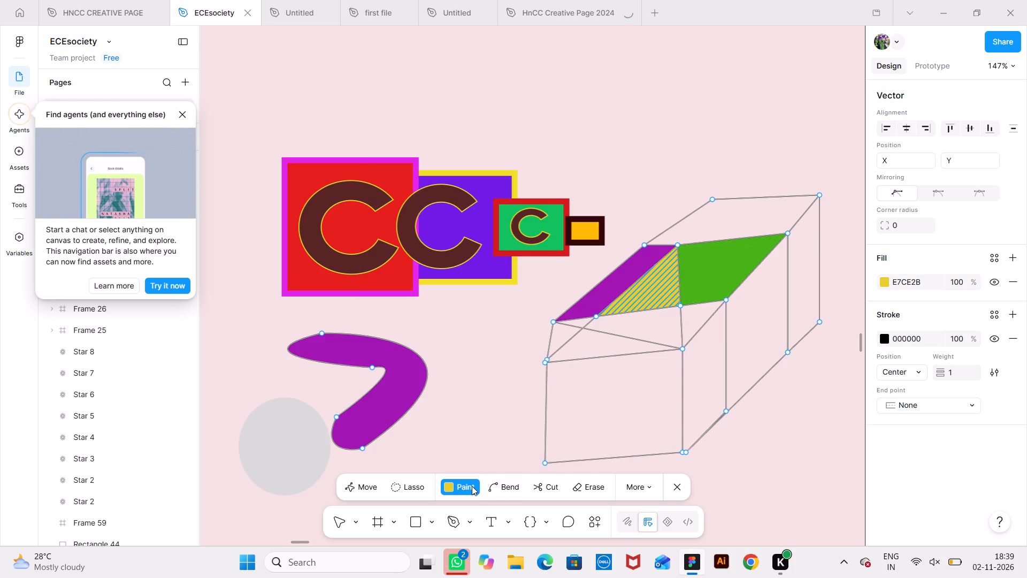
Paint the box's rear top panel with red BB2C1A.
{"action": "left_click", "coordinate": [472, 486]}
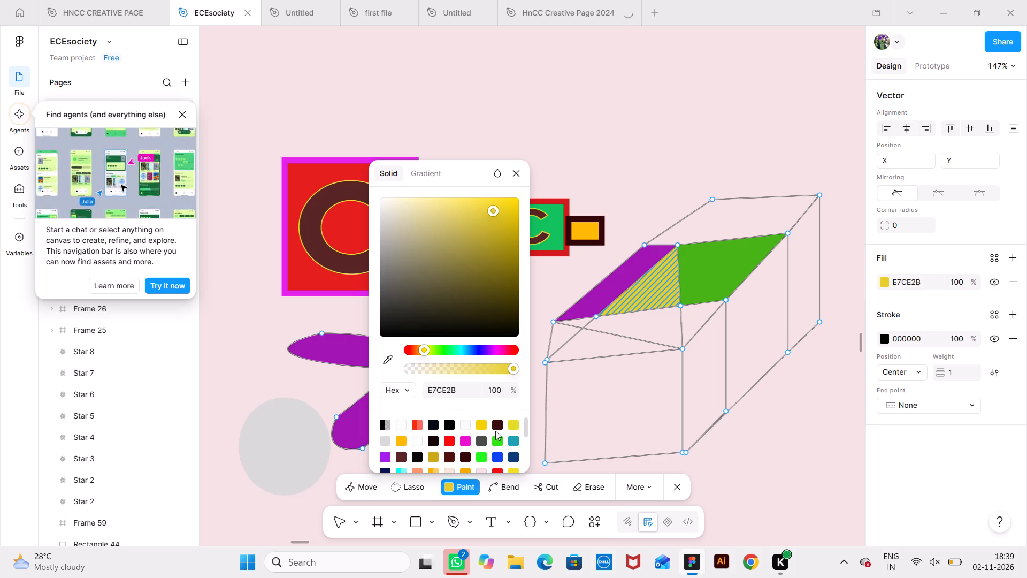
{"action": "scroll", "coordinate": [460, 442], "scroll_direction": "down", "scroll_amount": 1}
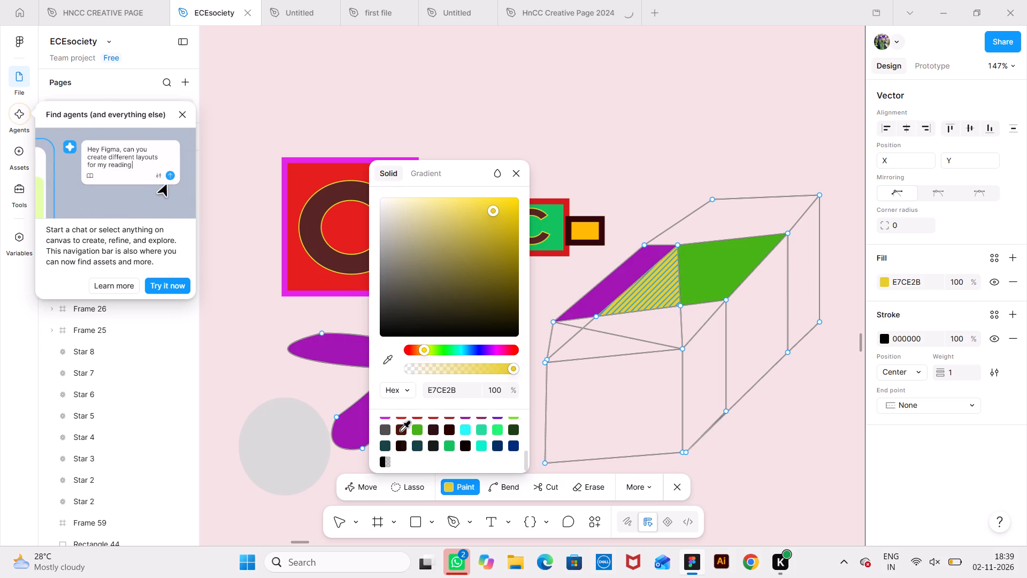
{"action": "left_click", "coordinate": [401, 431]}
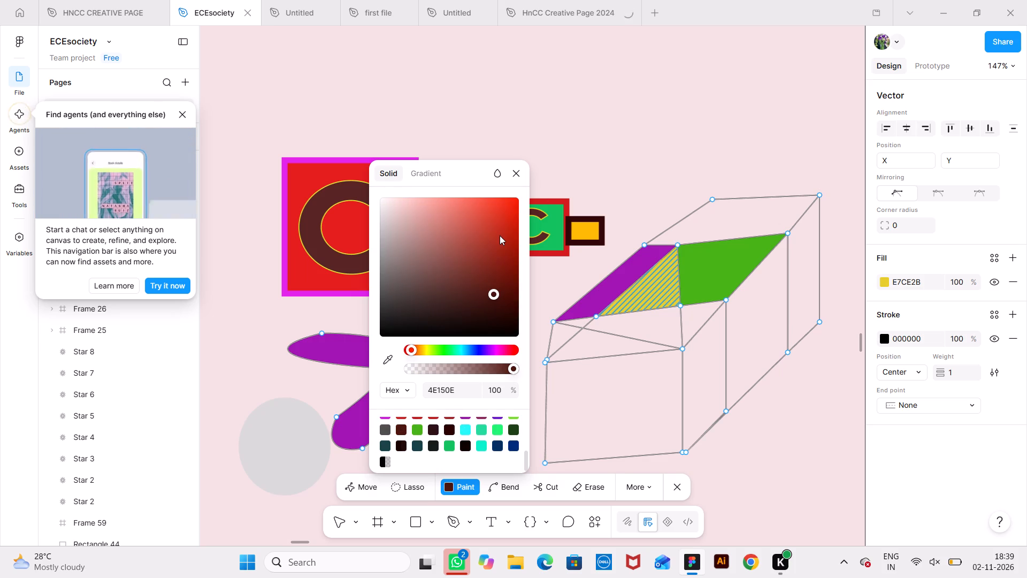
{"action": "left_click", "coordinate": [500, 234]}
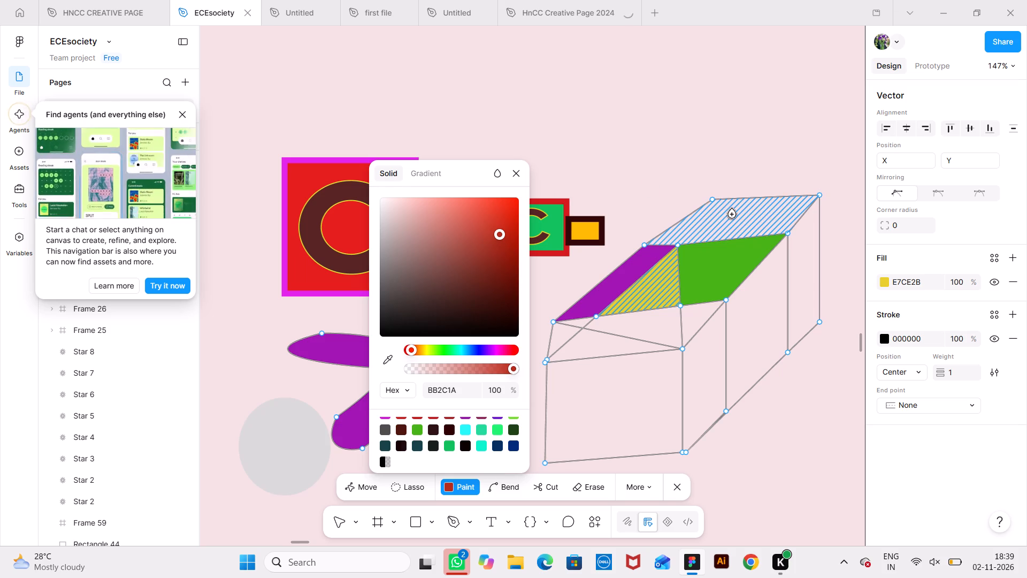
{"action": "left_click", "coordinate": [732, 215]}
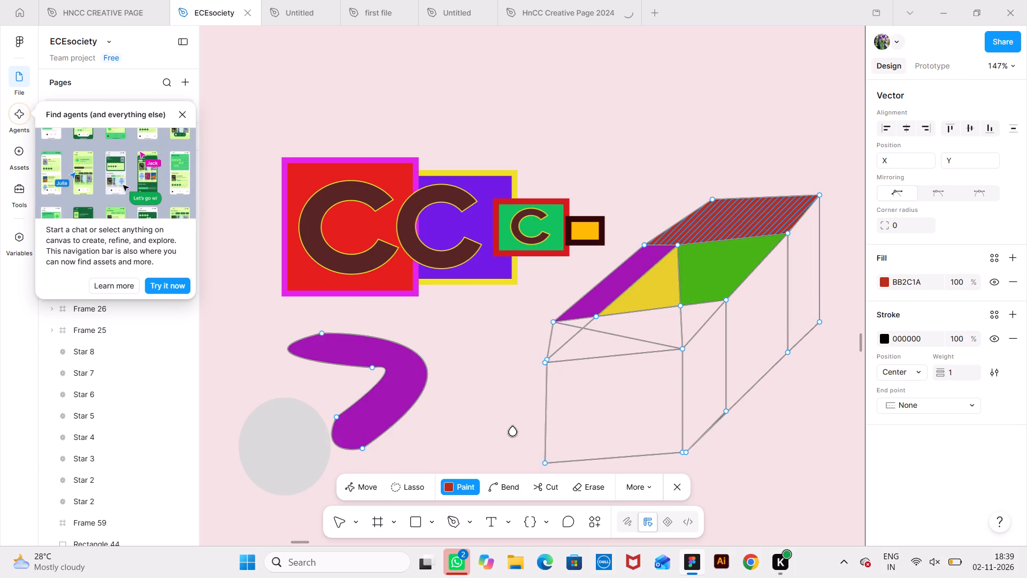
Paint the box's front face with violet 7119E3.
{"action": "left_click", "coordinate": [450, 488]}
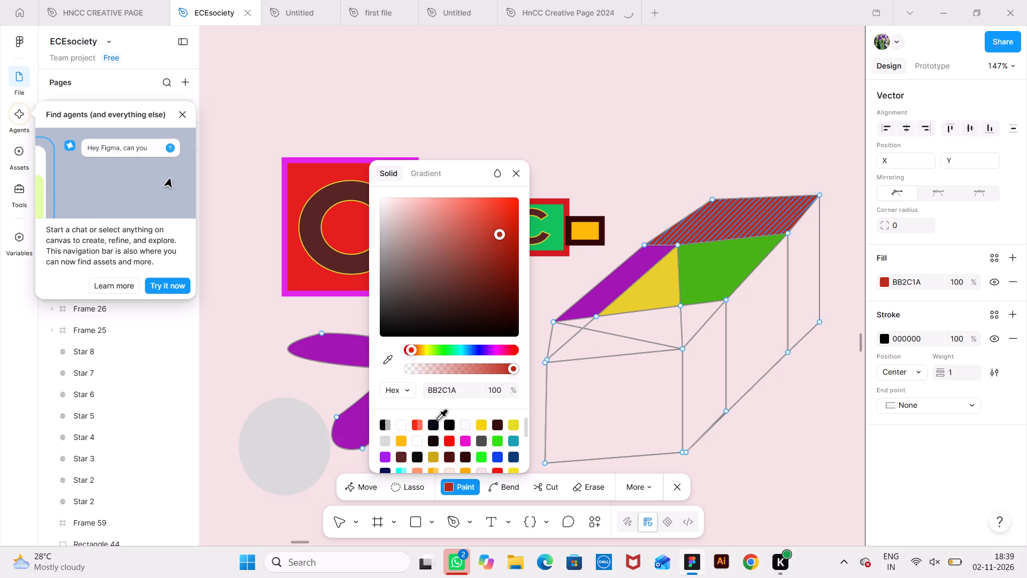
{"action": "scroll", "coordinate": [403, 439], "scroll_direction": "down", "scroll_amount": 3}
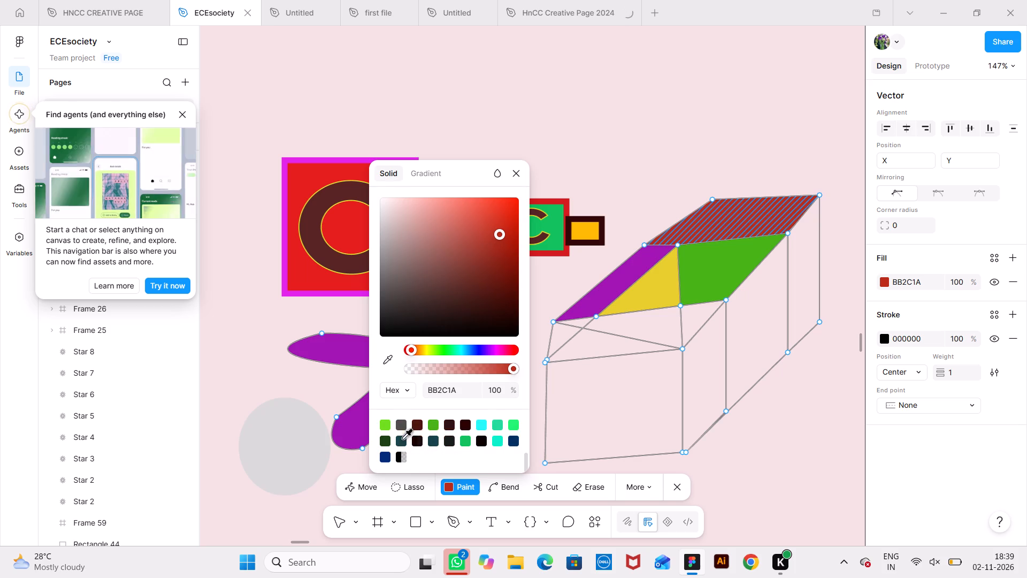
{"action": "scroll", "coordinate": [432, 446], "scroll_direction": "up", "scroll_amount": 1}
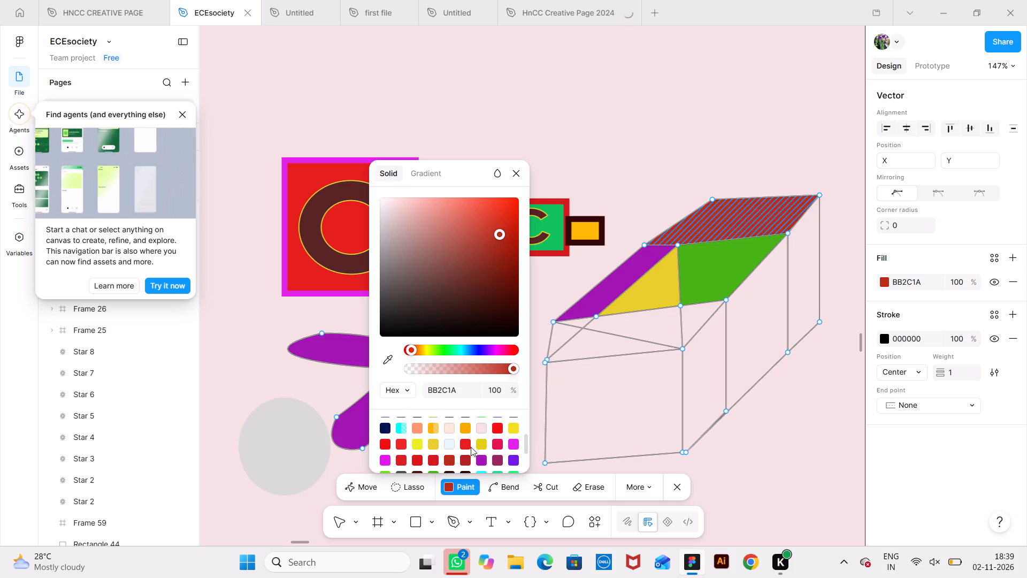
{"action": "left_click", "coordinate": [516, 459]}
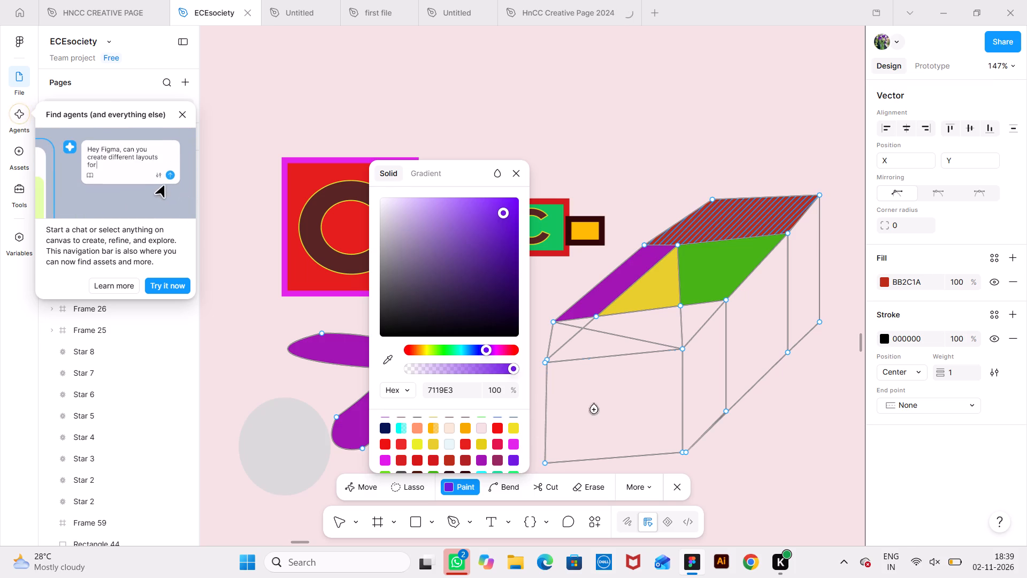
{"action": "left_click", "coordinate": [642, 393]}
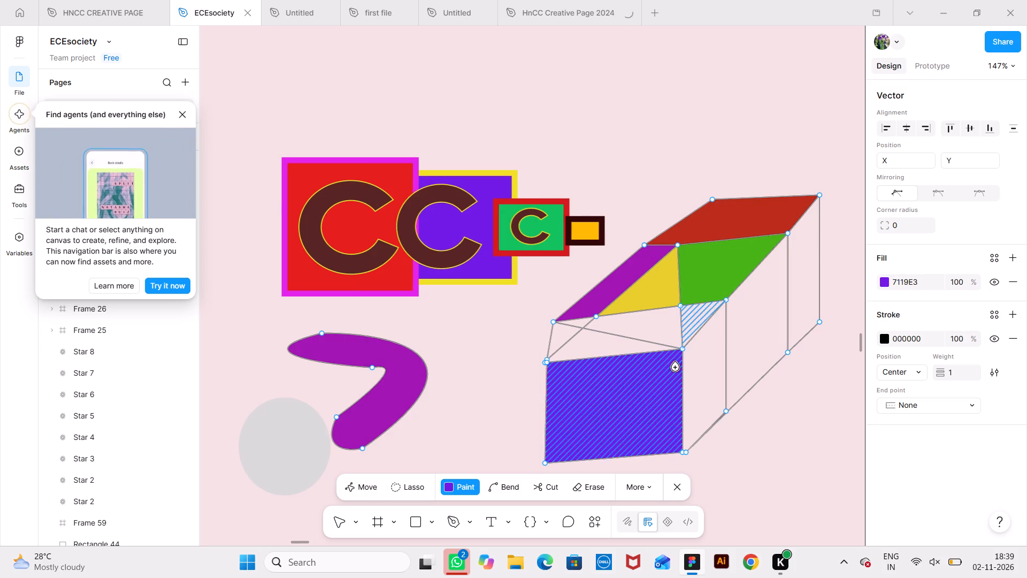
{"action": "left_click", "coordinate": [489, 402]}
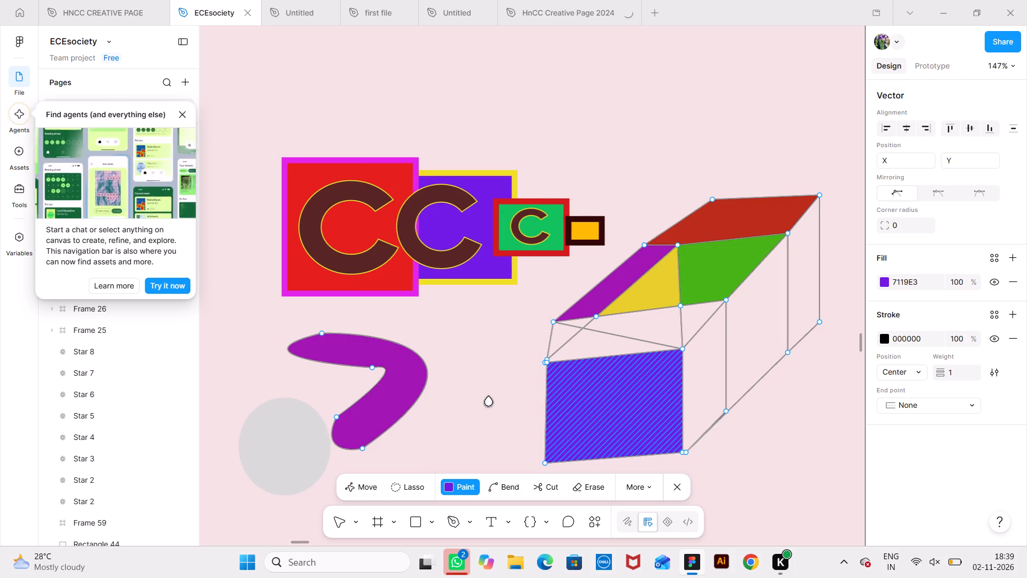
Paint the box's middle side panel with pink CD217D.
{"action": "left_click", "coordinate": [462, 484]}
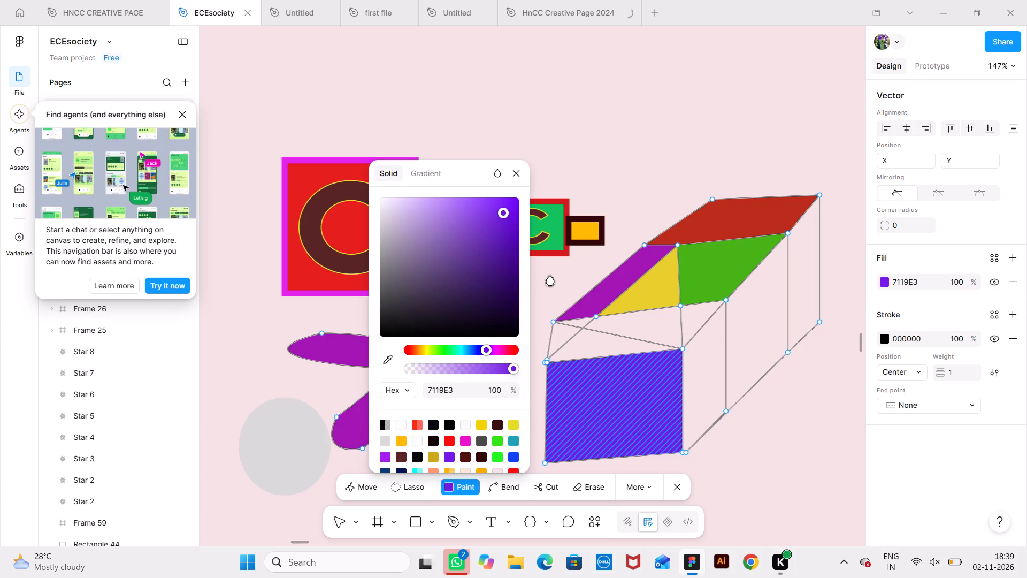
{"action": "left_click", "coordinate": [504, 348]}
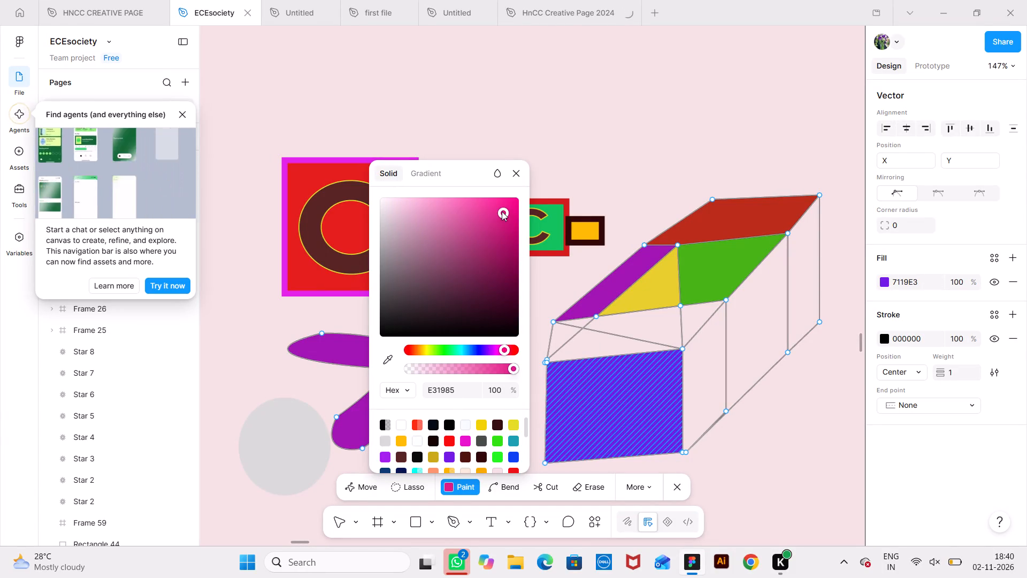
{"action": "left_click", "coordinate": [488, 215]}
{"action": "left_click", "coordinate": [496, 225]}
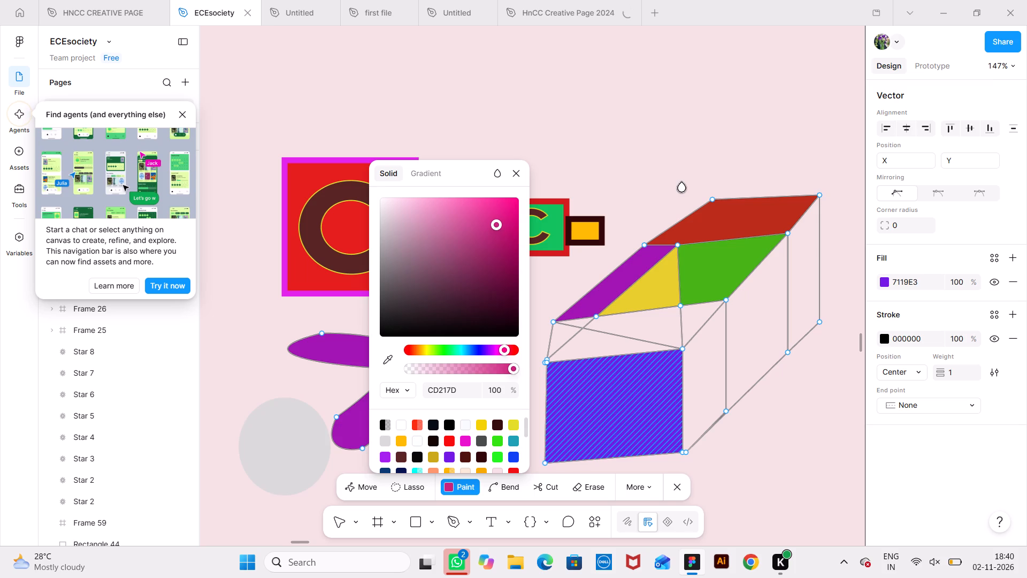
{"action": "left_click", "coordinate": [746, 320]}
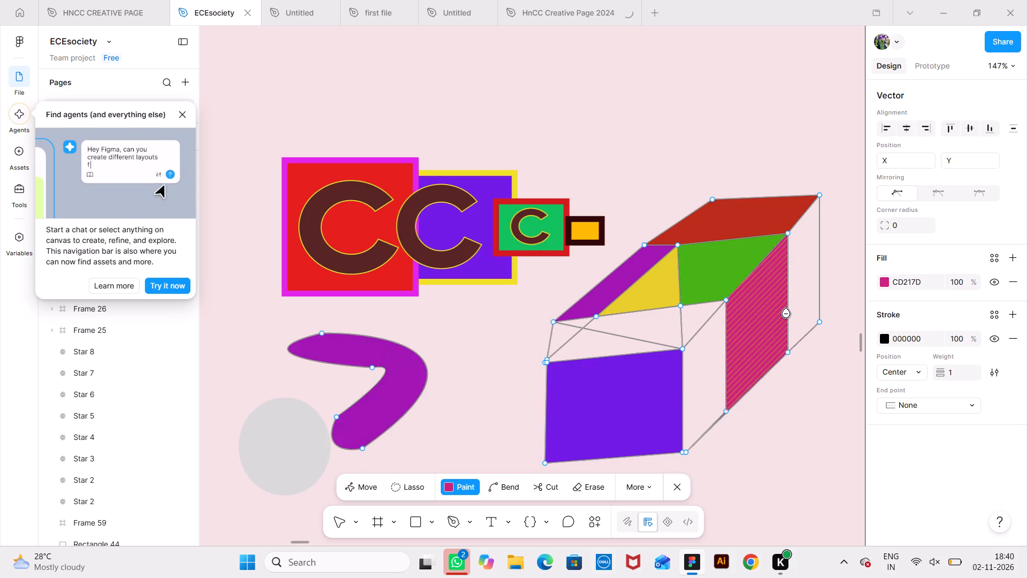
{"action": "left_click", "coordinate": [814, 382]}
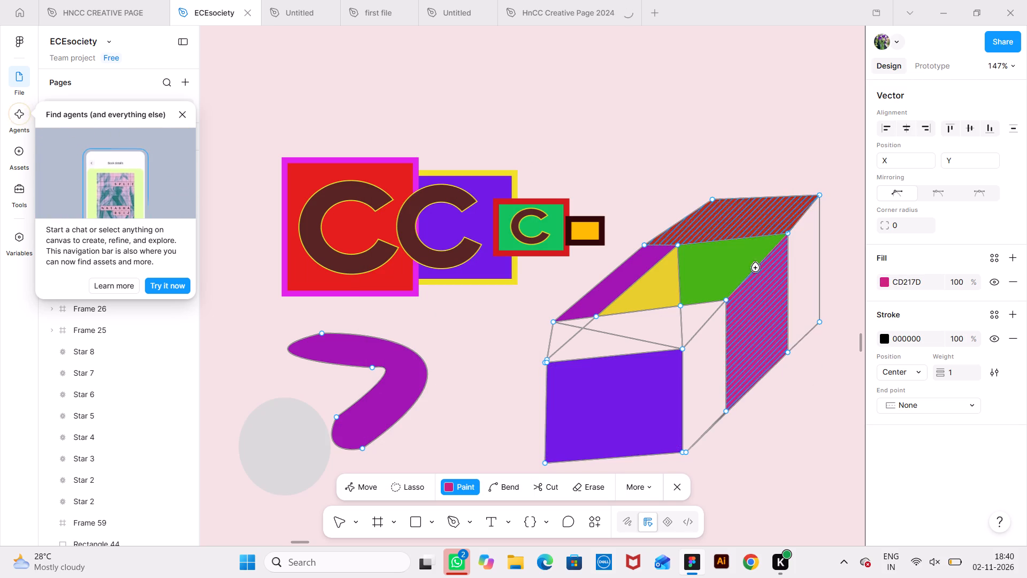
Place a 100 × 100 frame in the space below and between the curved shape and the box.
{"action": "left_click", "coordinate": [373, 520]}
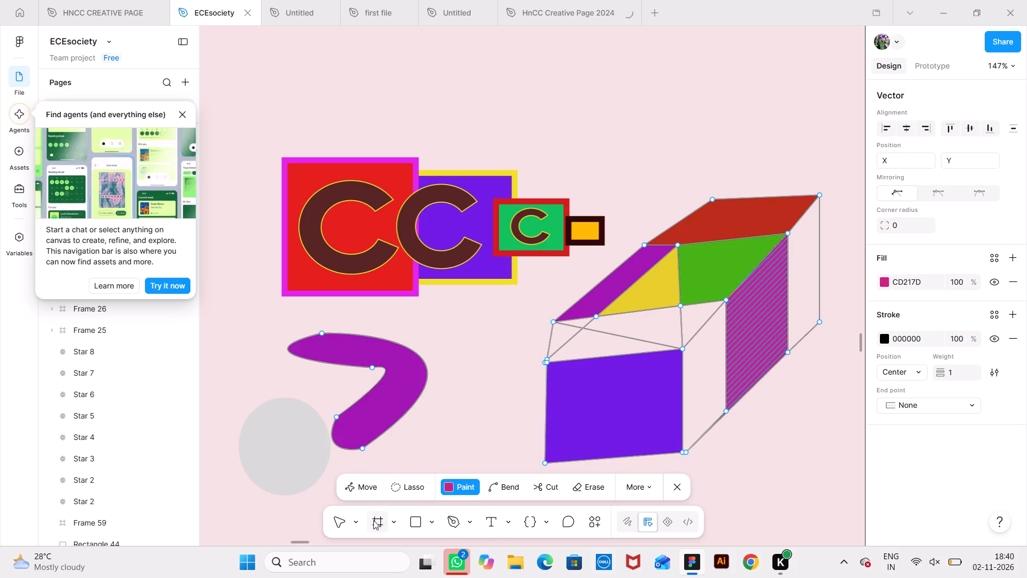
{"action": "left_click", "coordinate": [469, 490]}
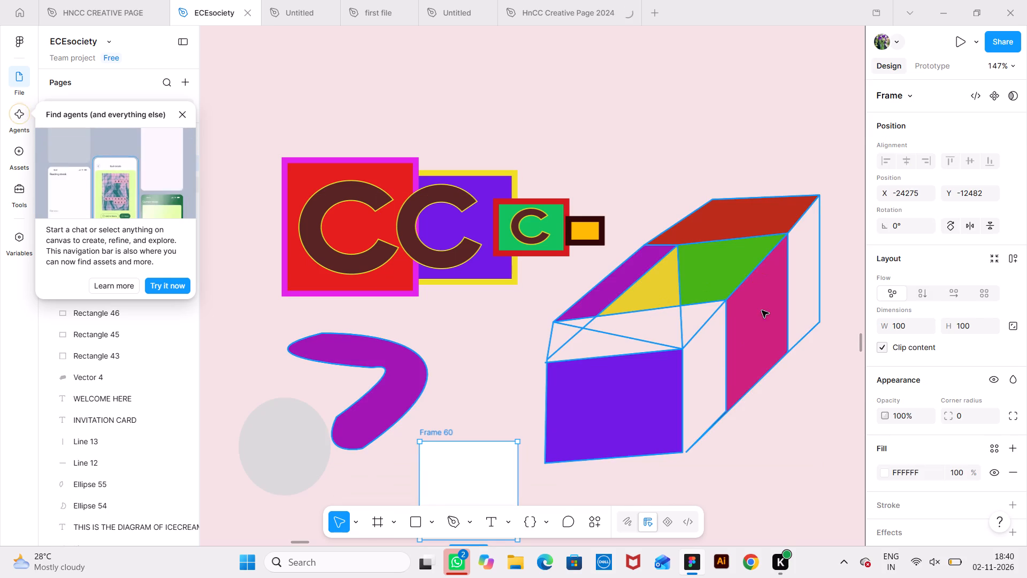
{"action": "left_click", "coordinate": [669, 98]}
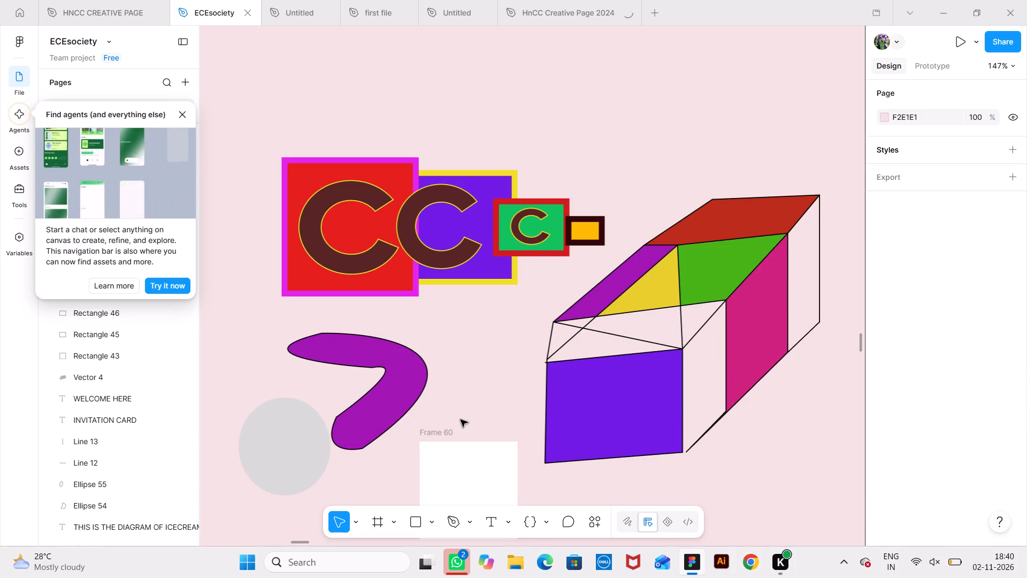
Add a text block in the empty area above the rectangles and box, listing AYUSHI, TANVI, MUSKAN, BHUMI and KAMINI on separate lines.
{"action": "left_click", "coordinate": [496, 526]}
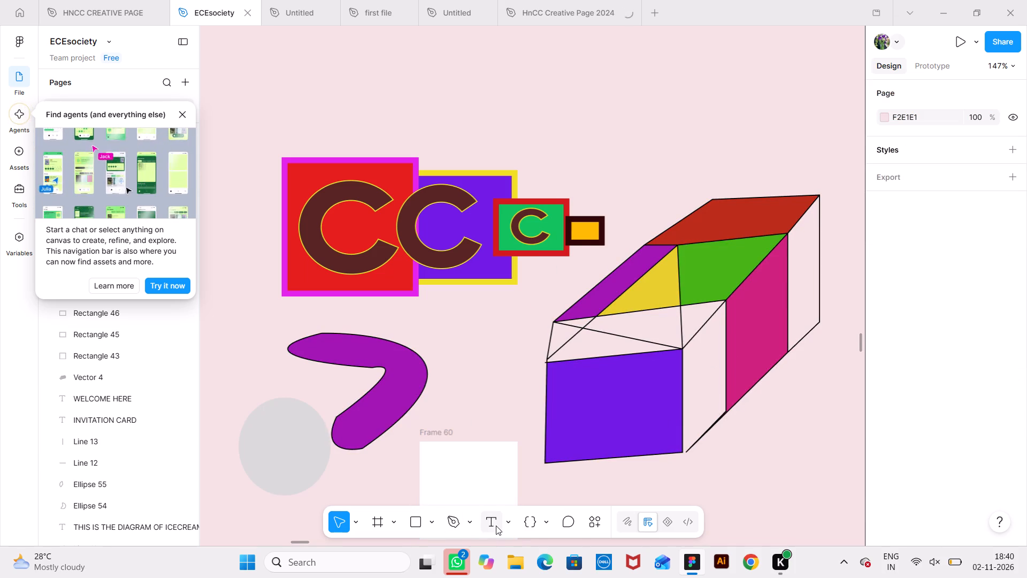
{"action": "left_click", "coordinate": [576, 88]}
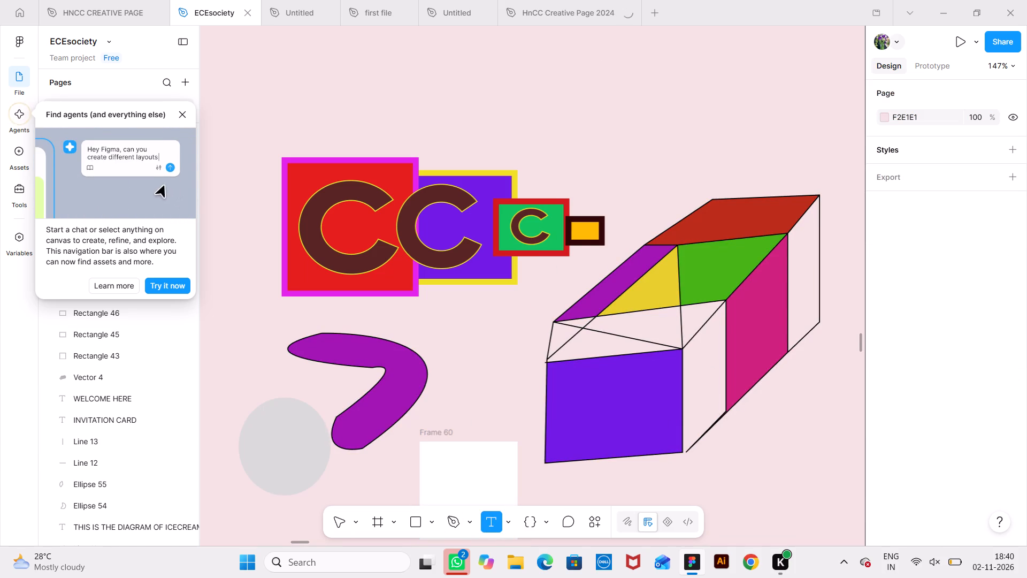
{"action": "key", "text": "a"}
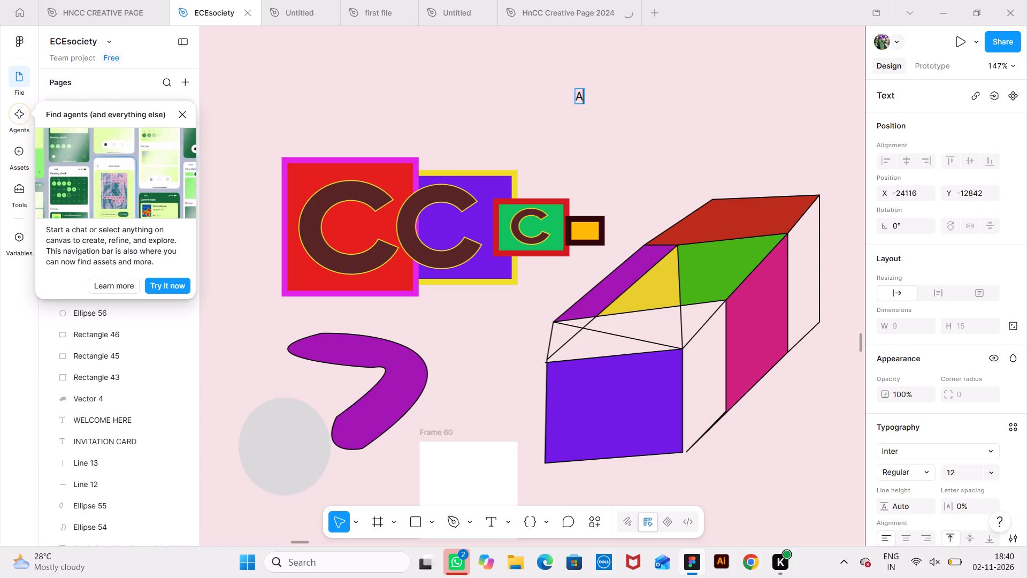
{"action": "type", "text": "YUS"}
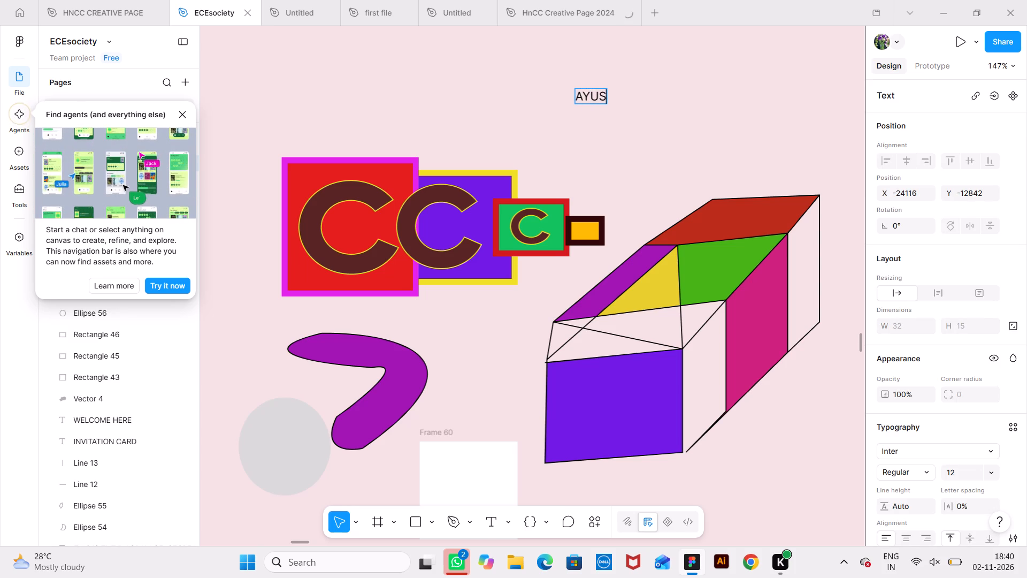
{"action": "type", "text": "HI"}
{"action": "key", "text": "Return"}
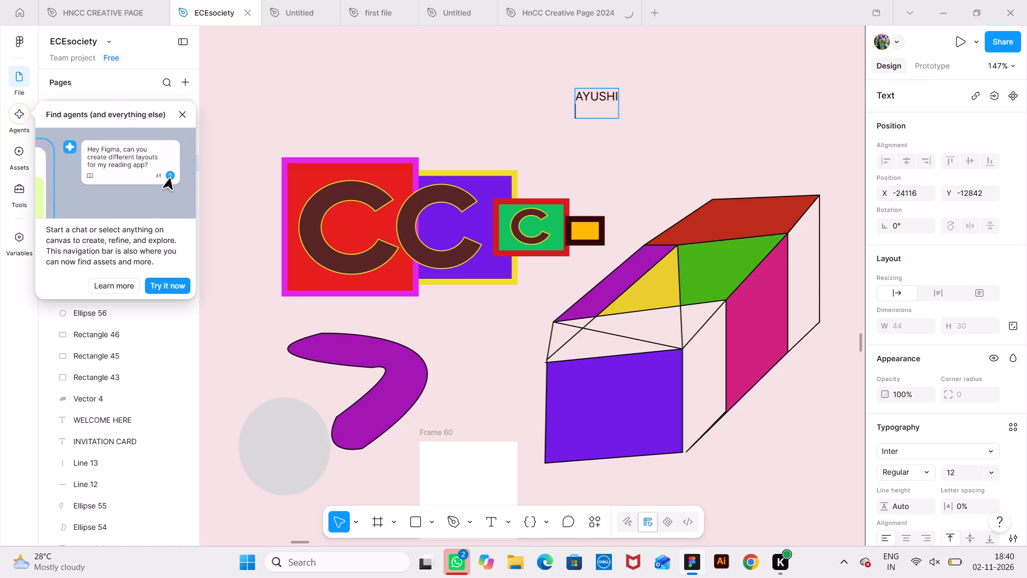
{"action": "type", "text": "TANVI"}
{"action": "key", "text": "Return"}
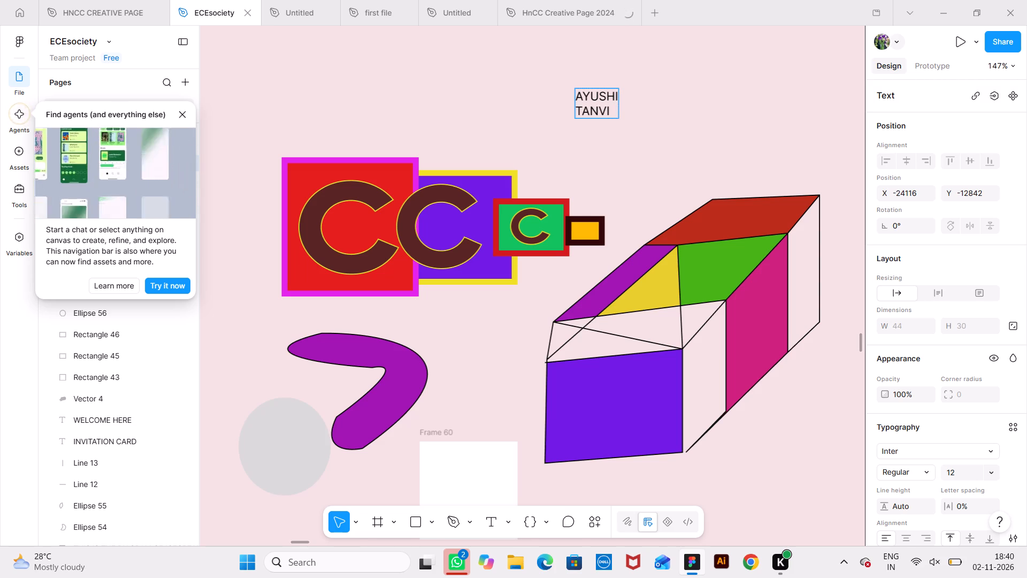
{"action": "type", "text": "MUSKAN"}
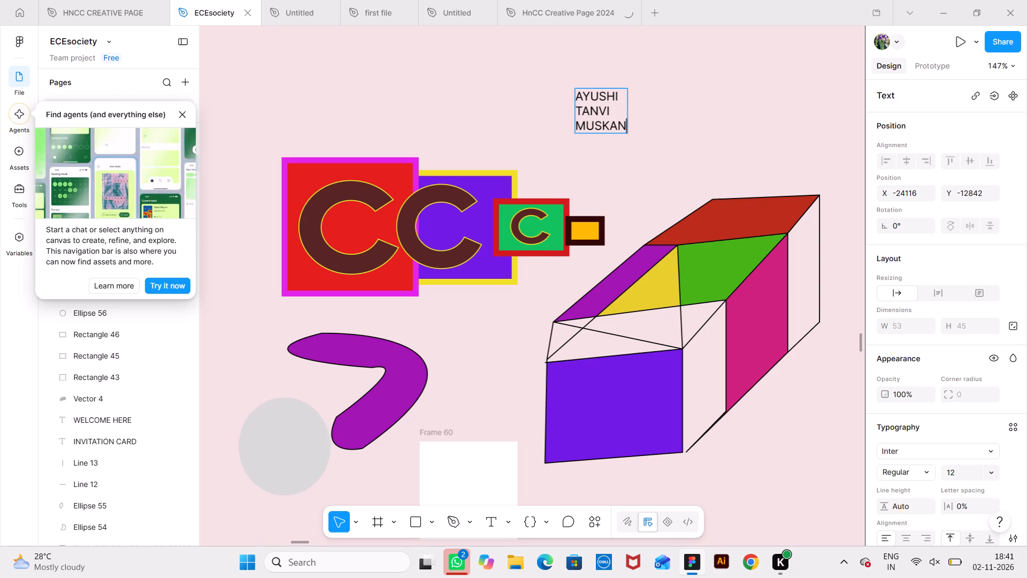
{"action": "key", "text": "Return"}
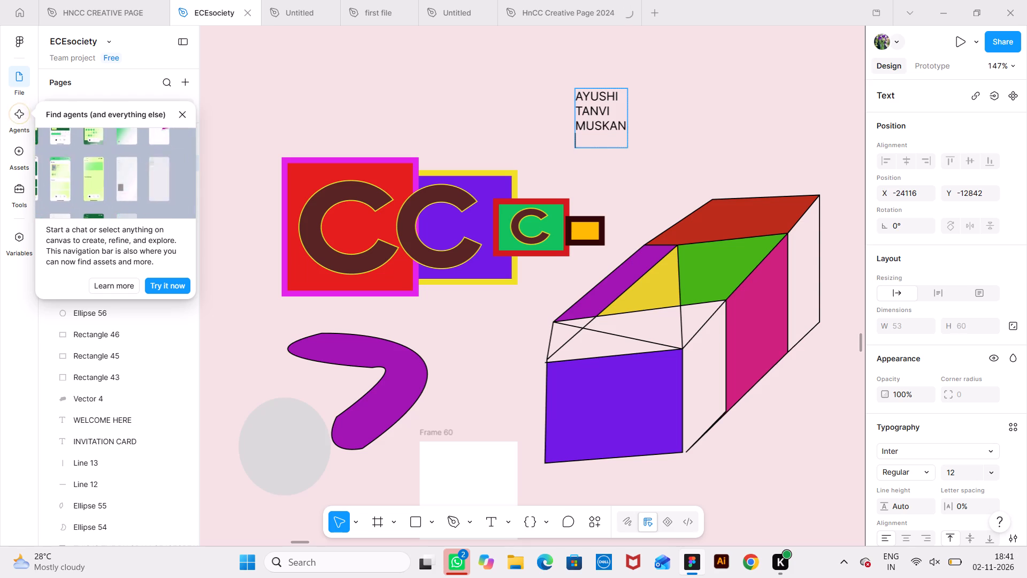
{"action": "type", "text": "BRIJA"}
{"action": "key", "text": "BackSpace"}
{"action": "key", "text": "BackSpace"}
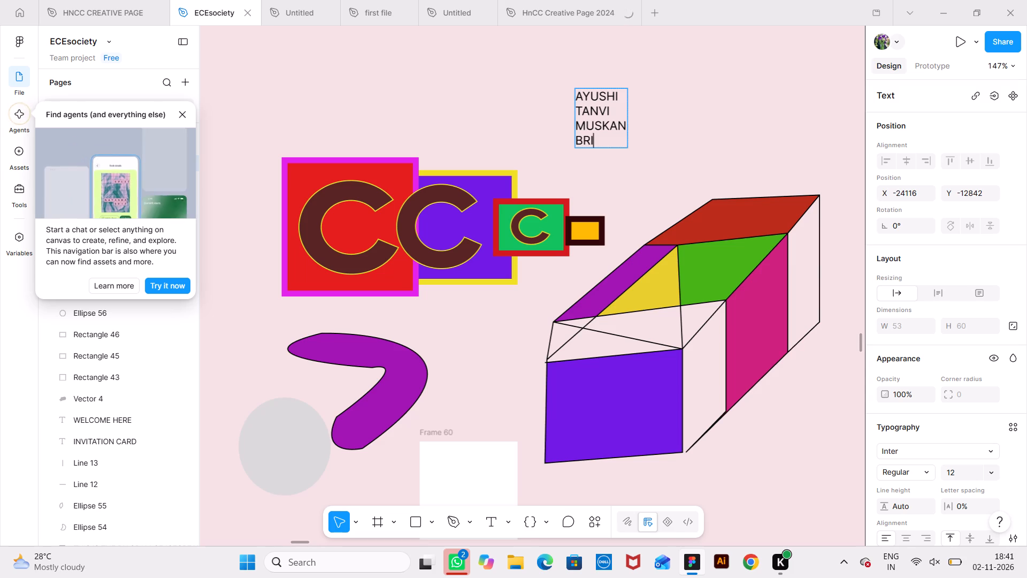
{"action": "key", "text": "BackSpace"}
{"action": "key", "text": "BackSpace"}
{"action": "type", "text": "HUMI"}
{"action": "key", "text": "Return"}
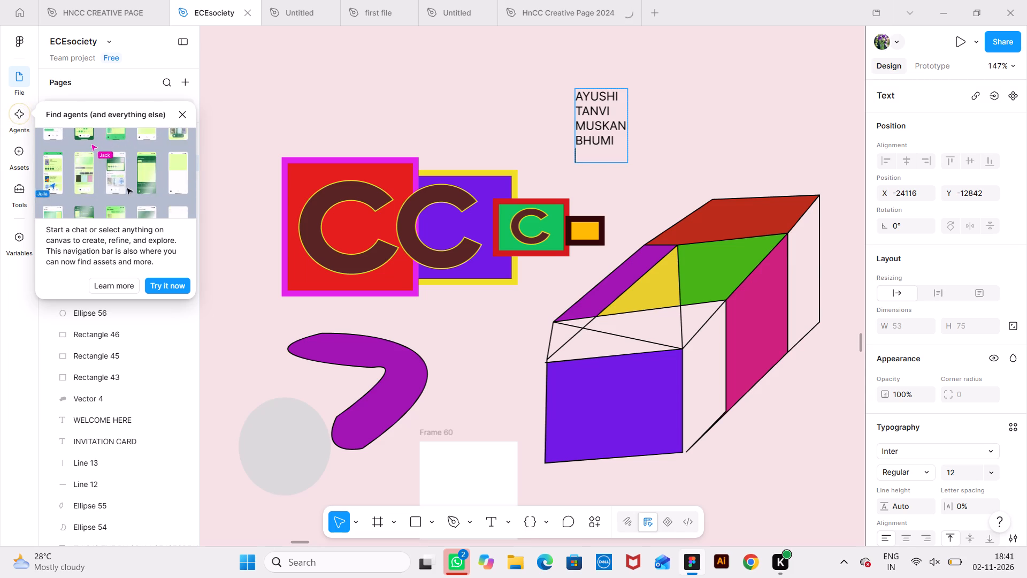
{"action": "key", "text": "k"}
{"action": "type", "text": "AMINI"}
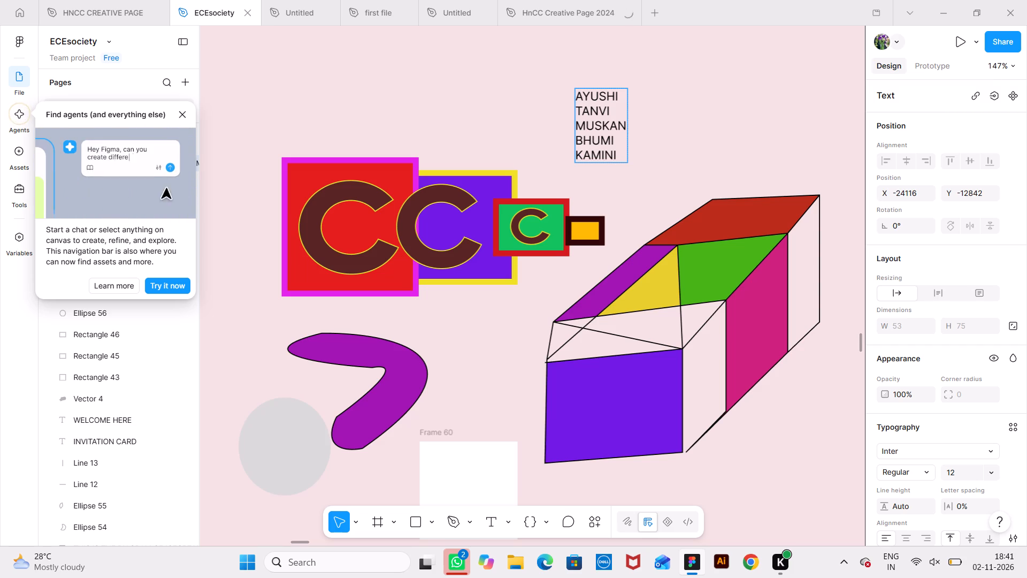
{"action": "left_click", "coordinate": [562, 81]}
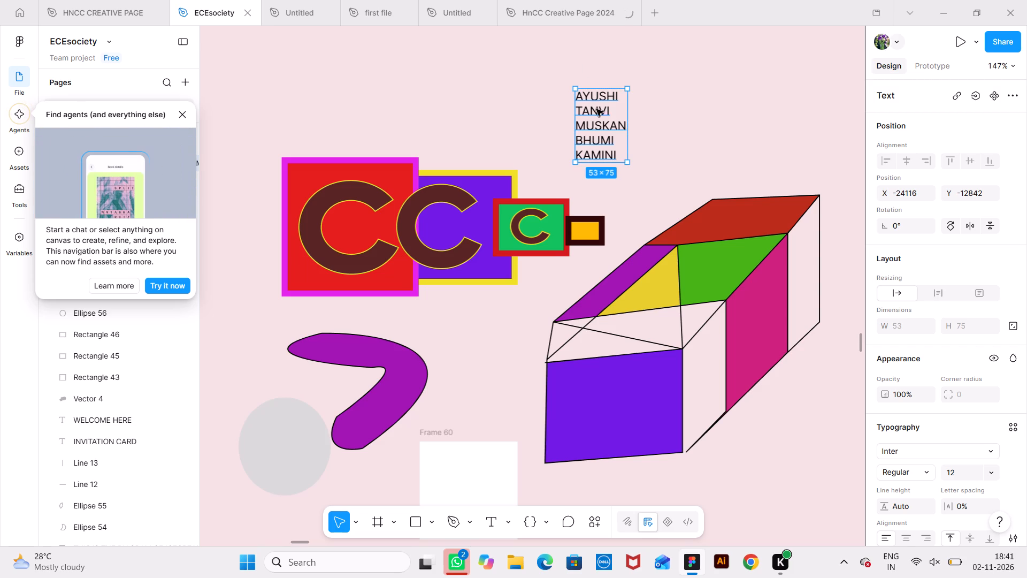
Change the name list's text fill to white FFFFFF.
{"action": "scroll", "coordinate": [909, 347], "scroll_direction": "down", "scroll_amount": 2}
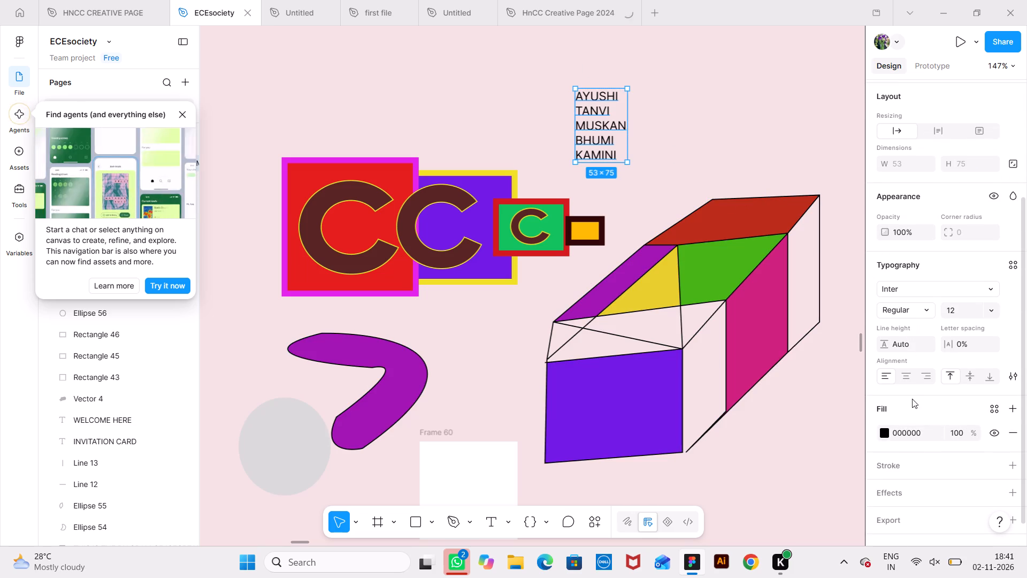
{"action": "left_click", "coordinate": [883, 438]}
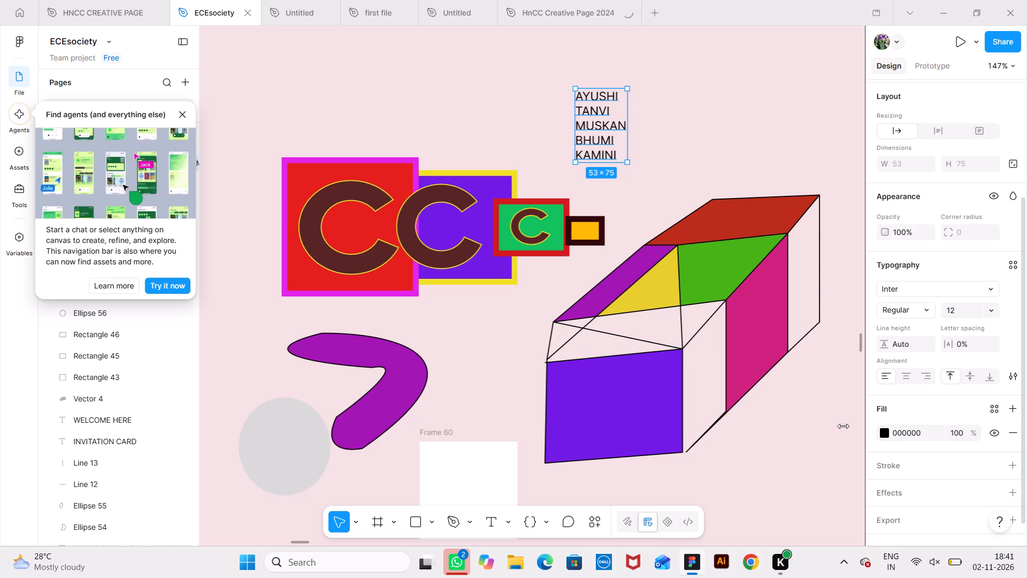
{"action": "left_click", "coordinate": [885, 435]}
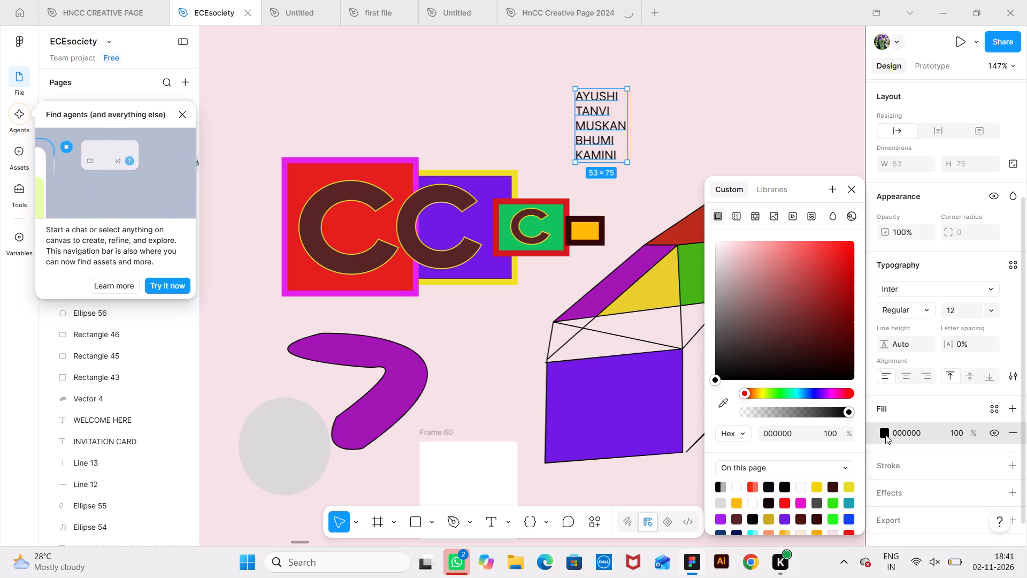
{"action": "left_click", "coordinate": [737, 481]}
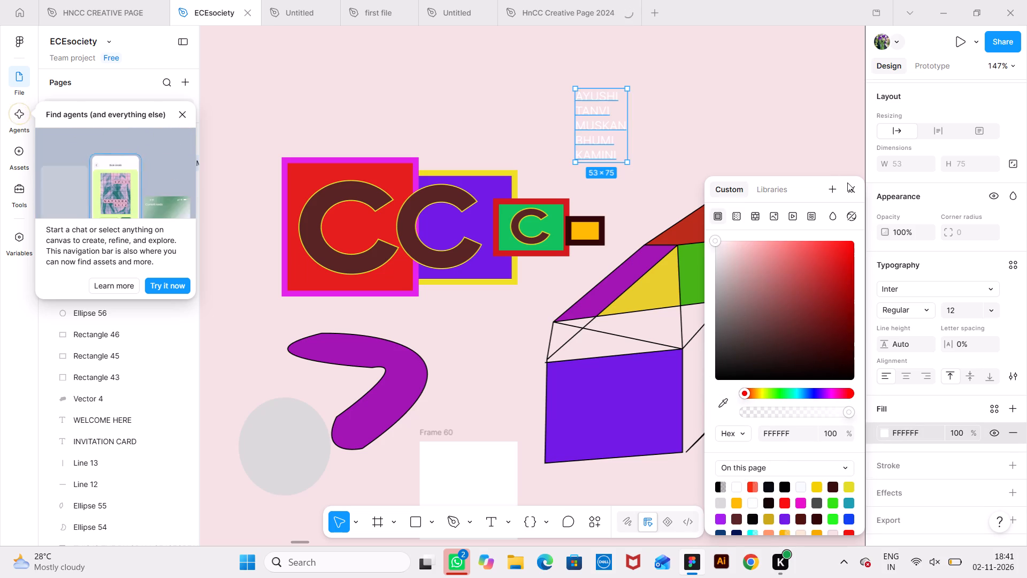
{"action": "left_click", "coordinate": [848, 185]}
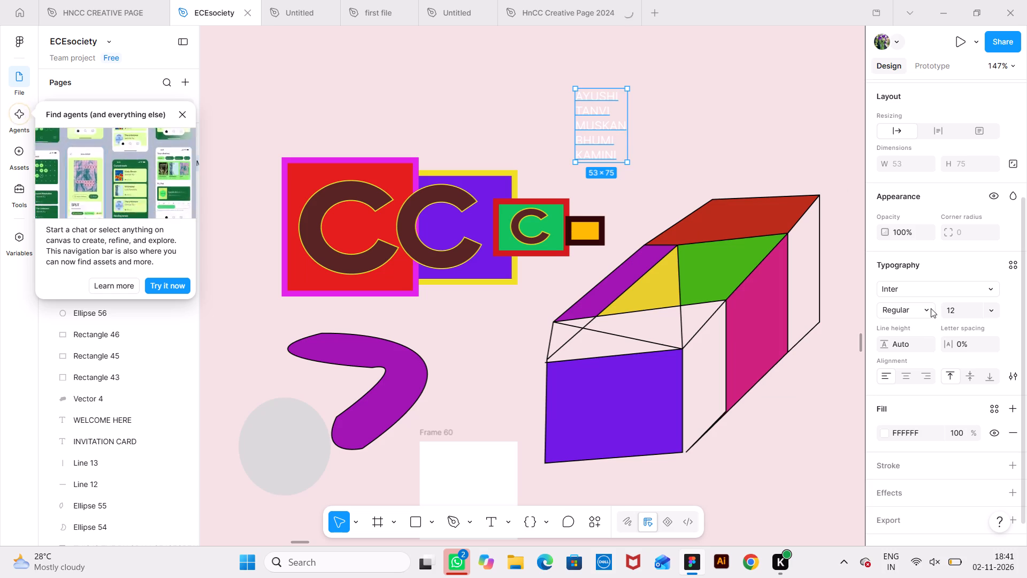
Set the name list's font to Sprintura Demo.
{"action": "left_click", "coordinate": [929, 292]}
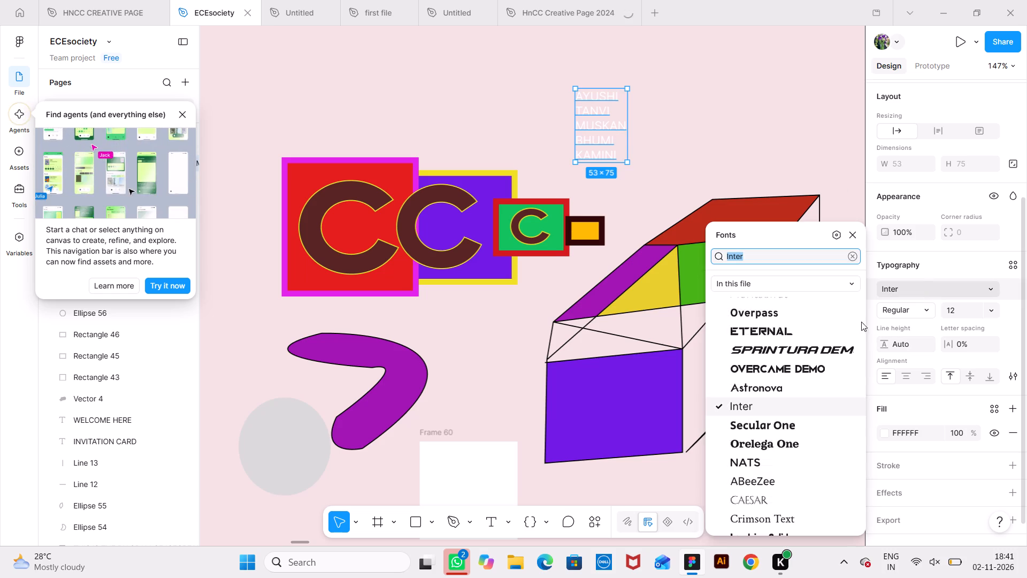
{"action": "left_click", "coordinate": [804, 342]}
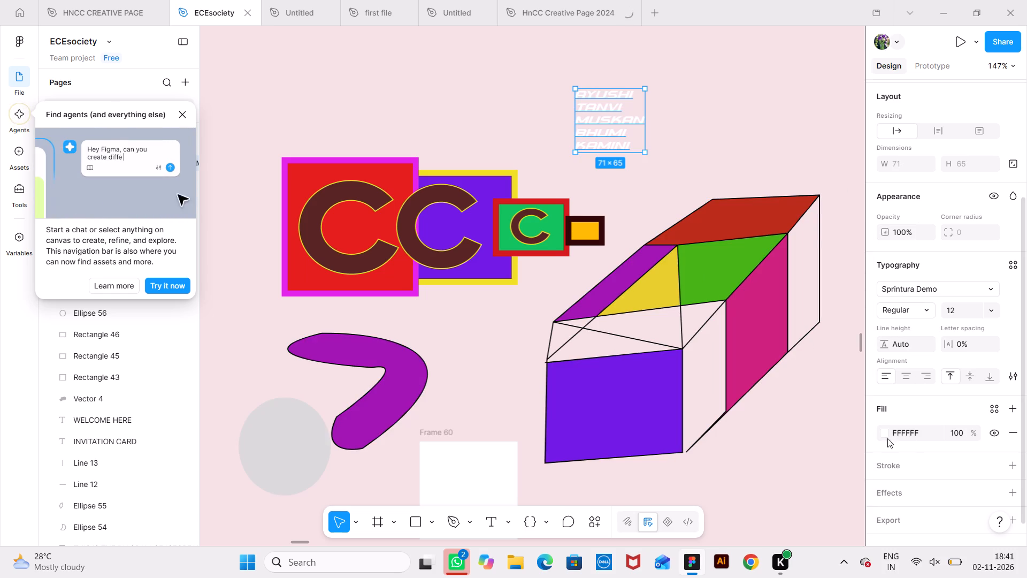
Move the name list onto the box's pink side panel.
{"action": "left_click_drag", "start_coordinate": [618, 146], "coordinate": [609, 168]}
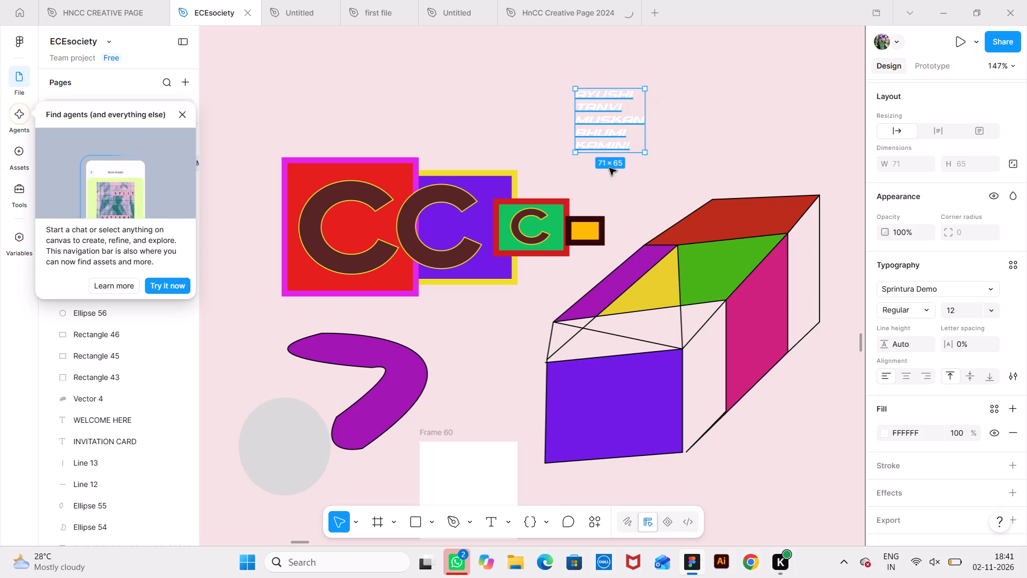
{"action": "left_click_drag", "start_coordinate": [609, 168], "coordinate": [770, 354]}
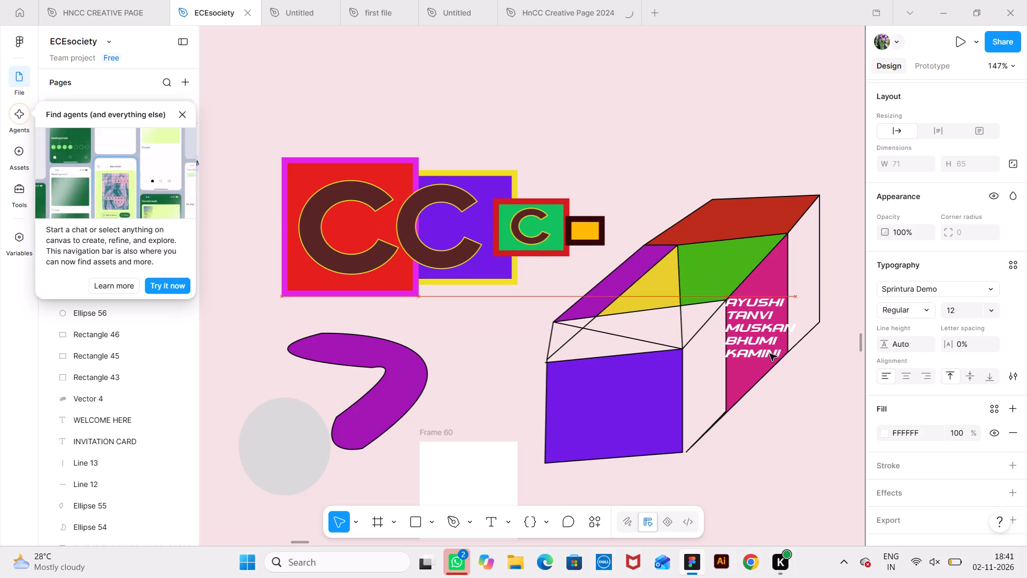
{"action": "left_click_drag", "start_coordinate": [770, 354], "coordinate": [775, 348]}
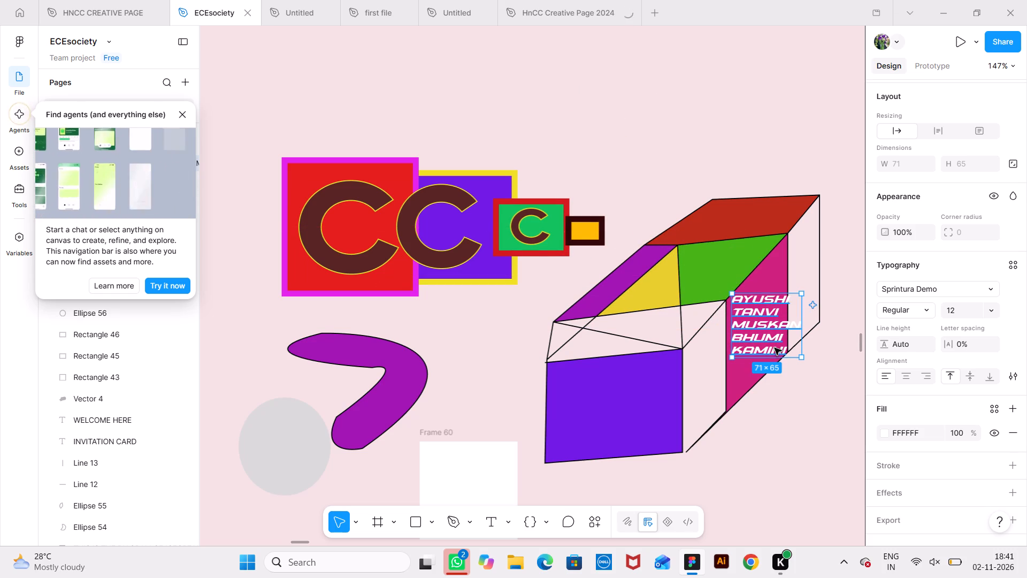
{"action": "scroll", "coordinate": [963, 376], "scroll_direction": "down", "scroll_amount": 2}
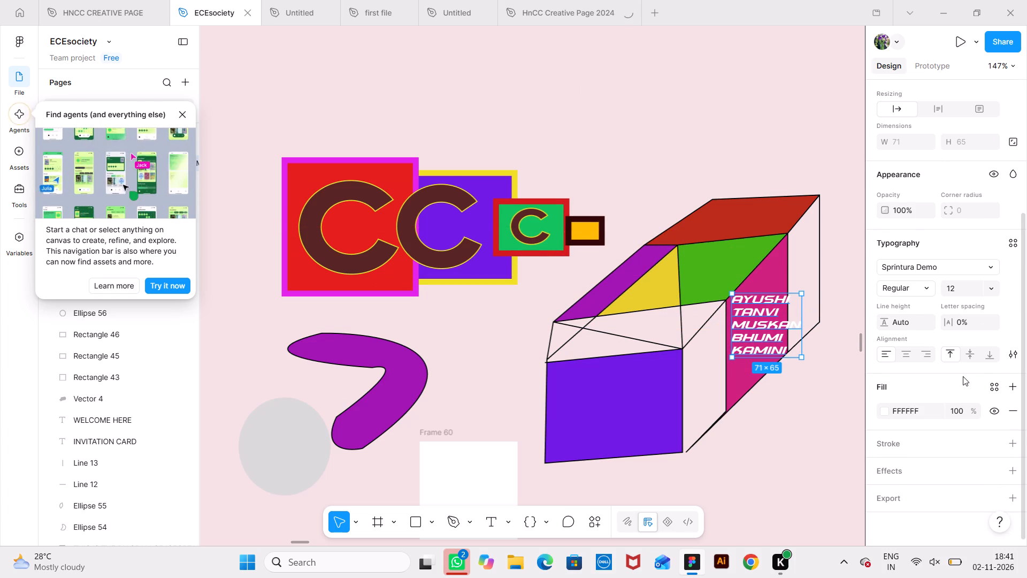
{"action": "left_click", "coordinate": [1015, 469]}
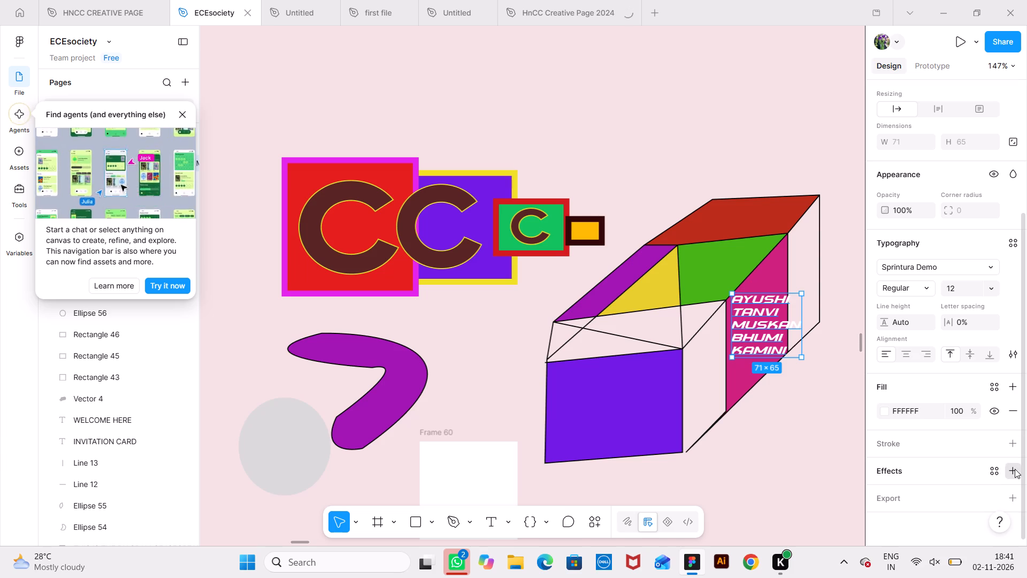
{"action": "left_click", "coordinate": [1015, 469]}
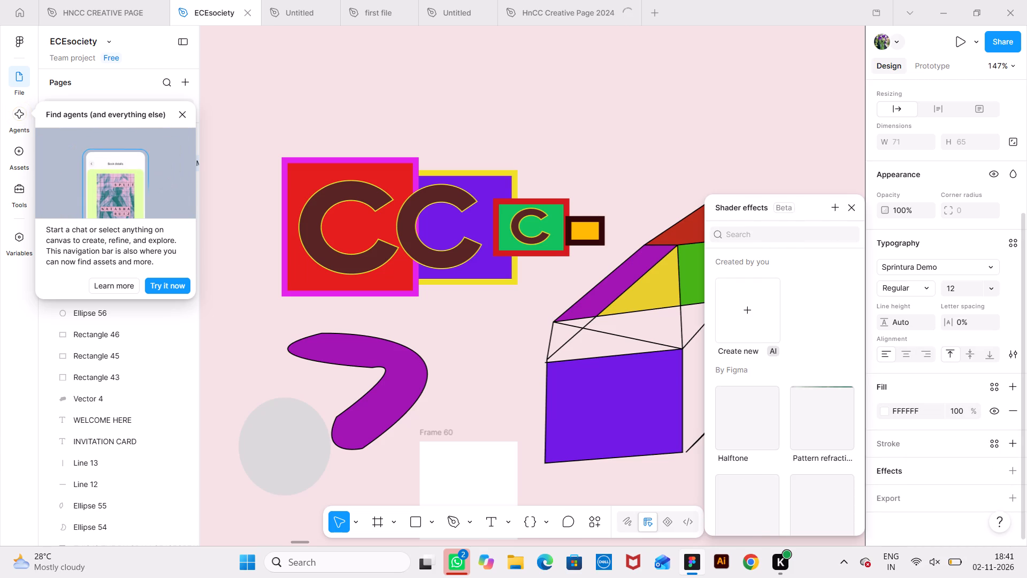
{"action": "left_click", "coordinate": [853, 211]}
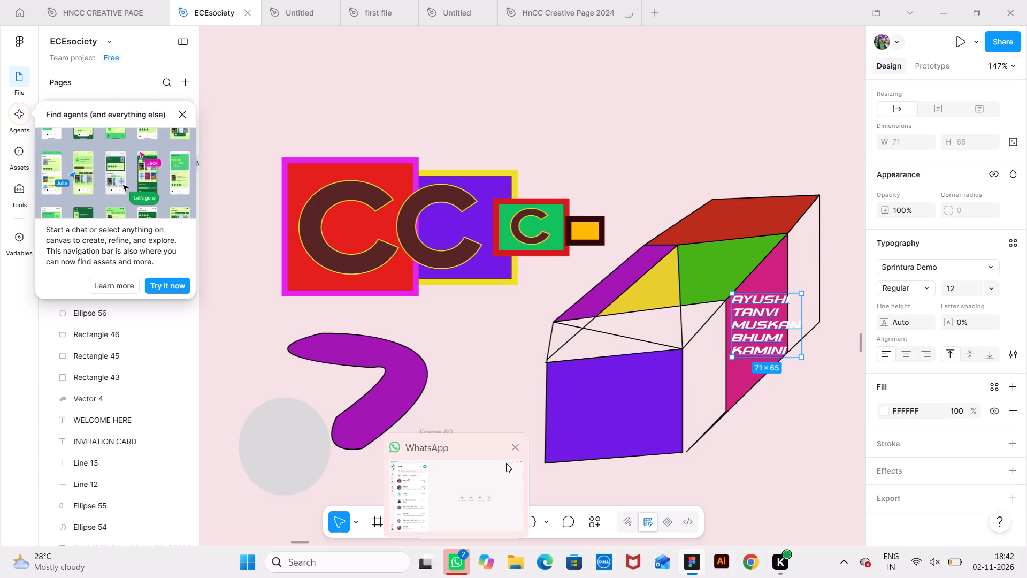
Close the WhatsApp window.
{"action": "left_click", "coordinate": [512, 441]}
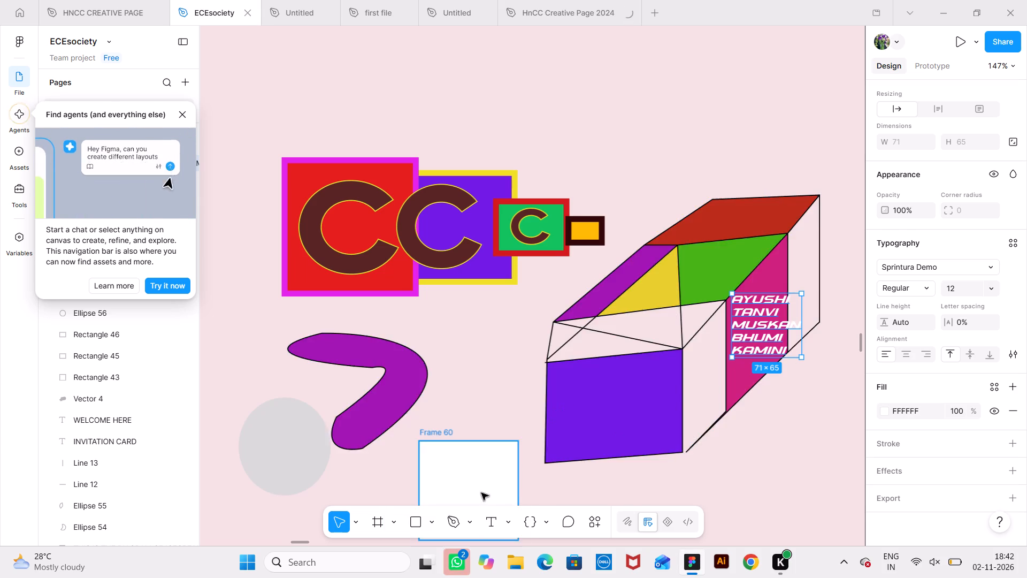
Change the fill of the white 100 × 100 frame to a radial gradient.
{"action": "scroll", "coordinate": [625, 382], "scroll_direction": "down", "scroll_amount": 2}
{"action": "left_click", "coordinate": [490, 285]}
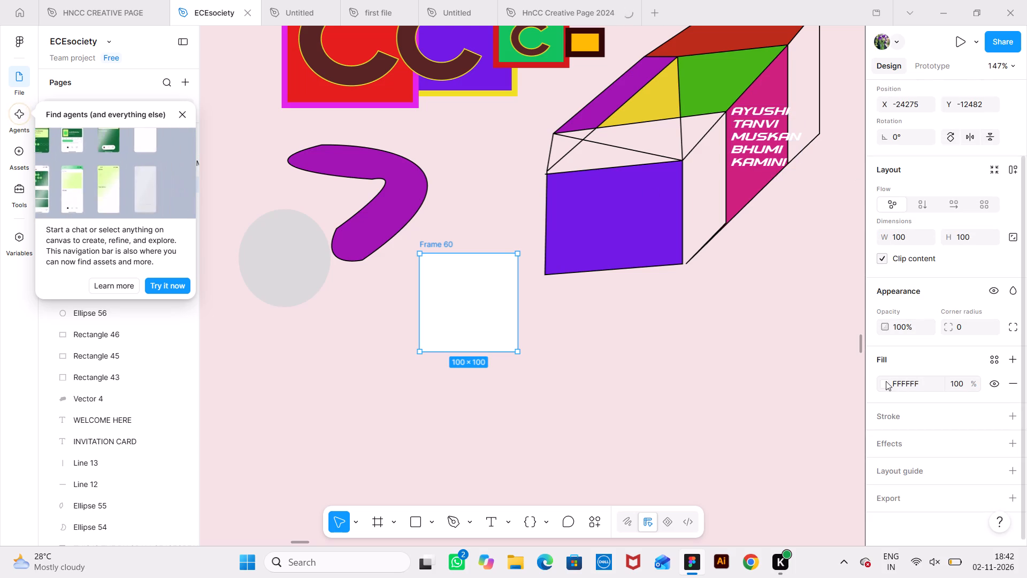
{"action": "left_click", "coordinate": [886, 382]}
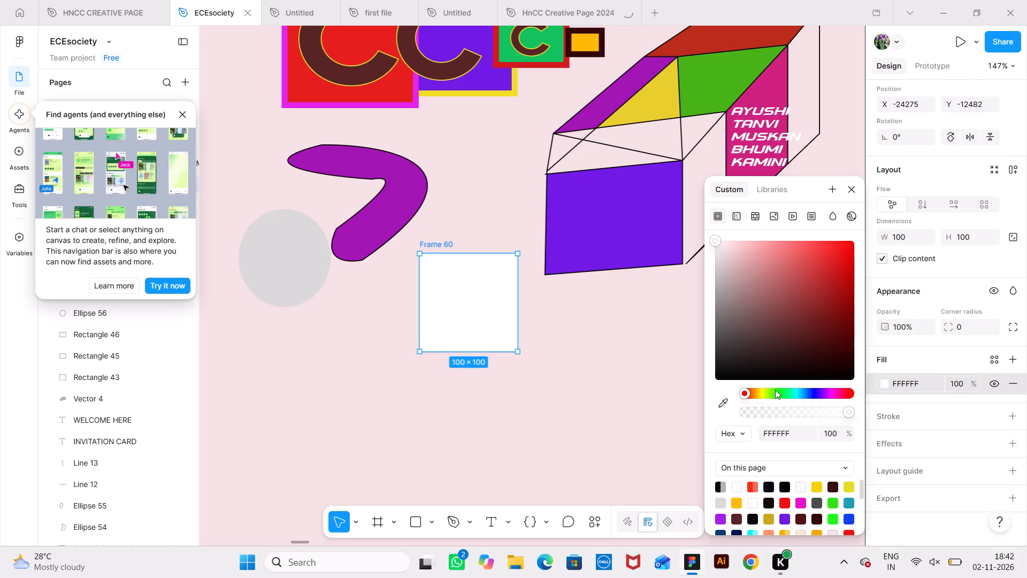
{"action": "scroll", "coordinate": [775, 390], "scroll_direction": "down", "scroll_amount": 2}
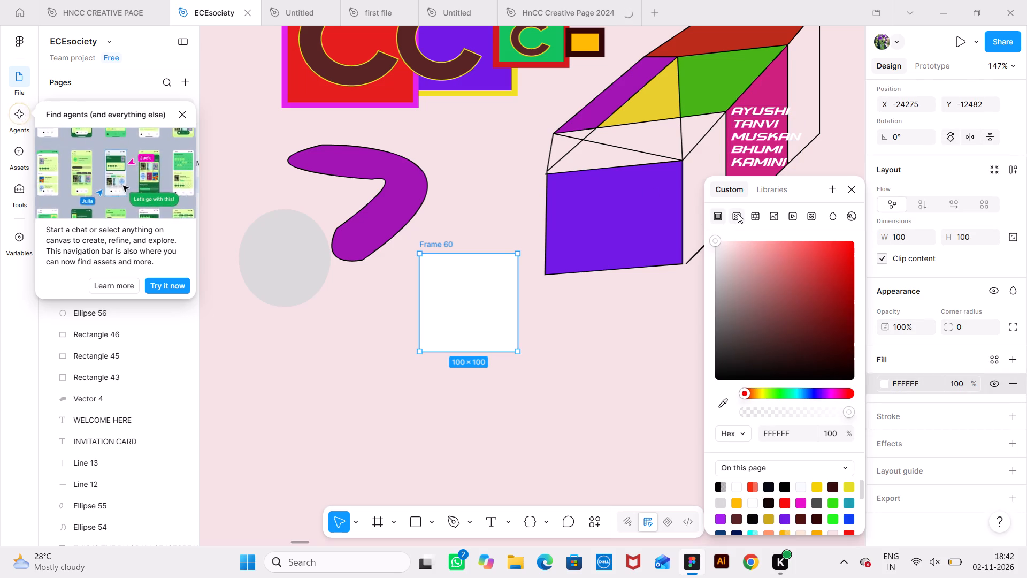
{"action": "left_click", "coordinate": [738, 214]}
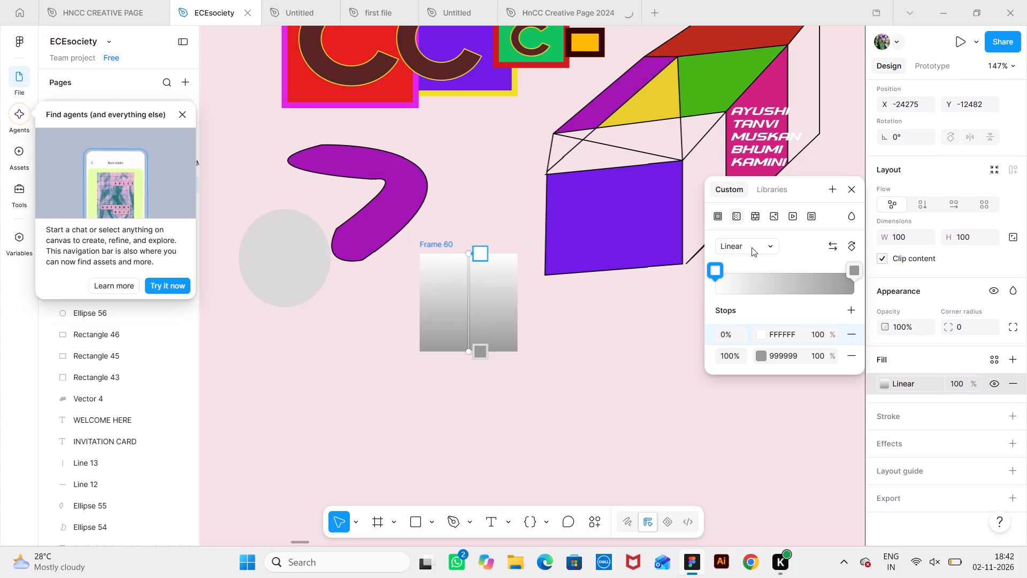
{"action": "left_click", "coordinate": [752, 247]}
{"action": "left_click", "coordinate": [752, 264]}
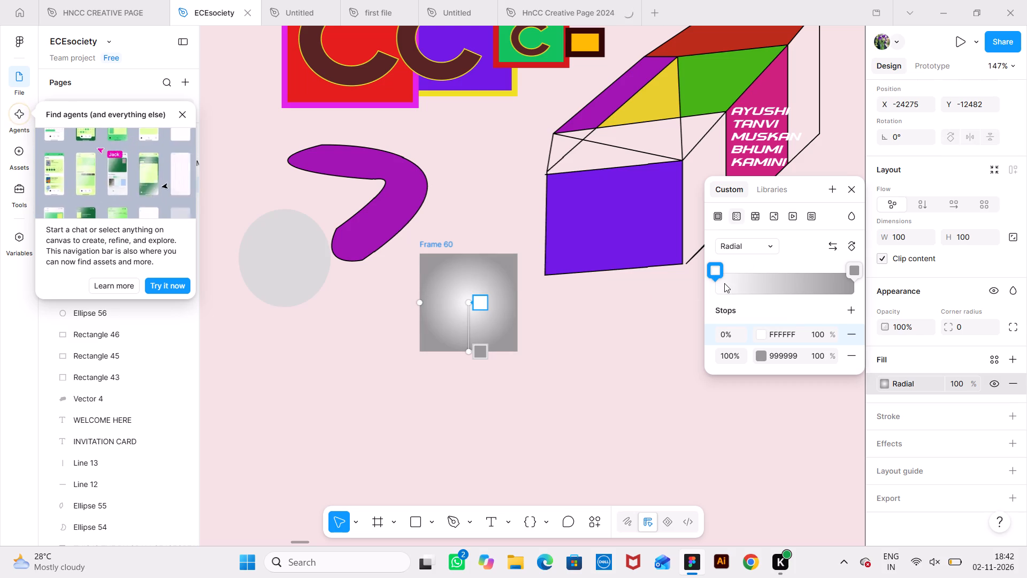
Set the frame gradient's 0% stop to vivid blue 3114EC.
{"action": "left_click", "coordinate": [715, 267]}
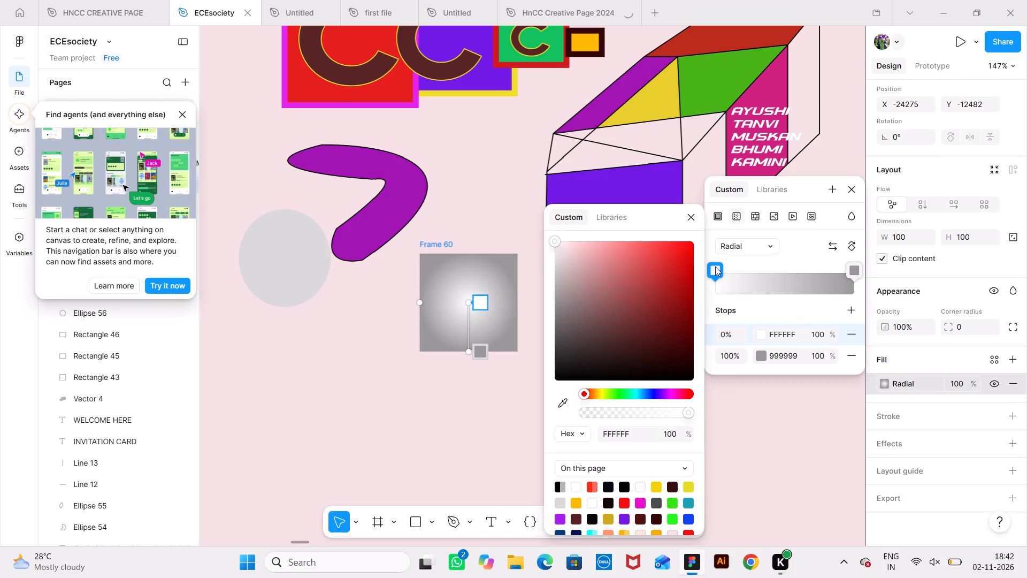
{"action": "left_click", "coordinate": [686, 394]}
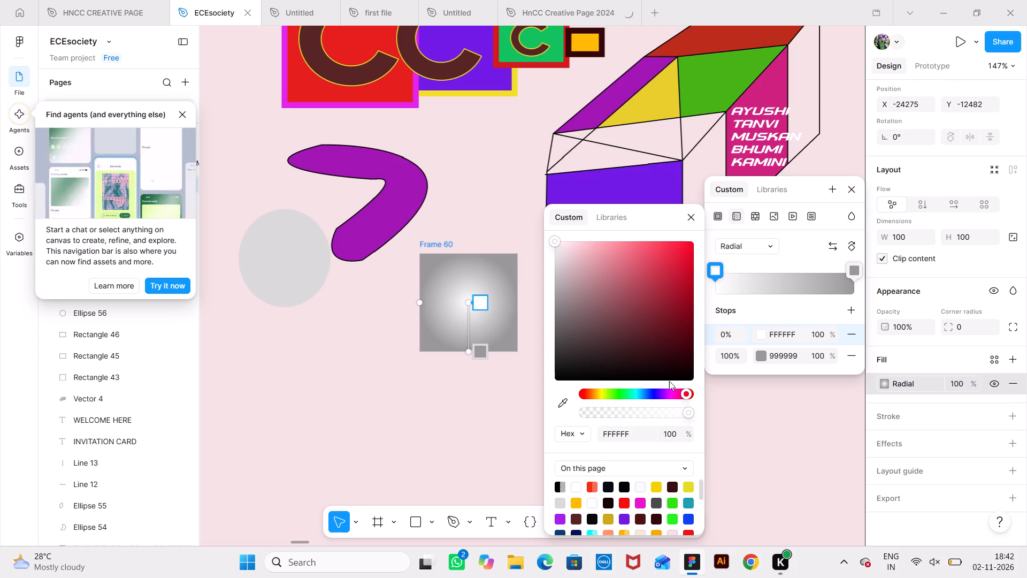
{"action": "left_click", "coordinate": [716, 271]}
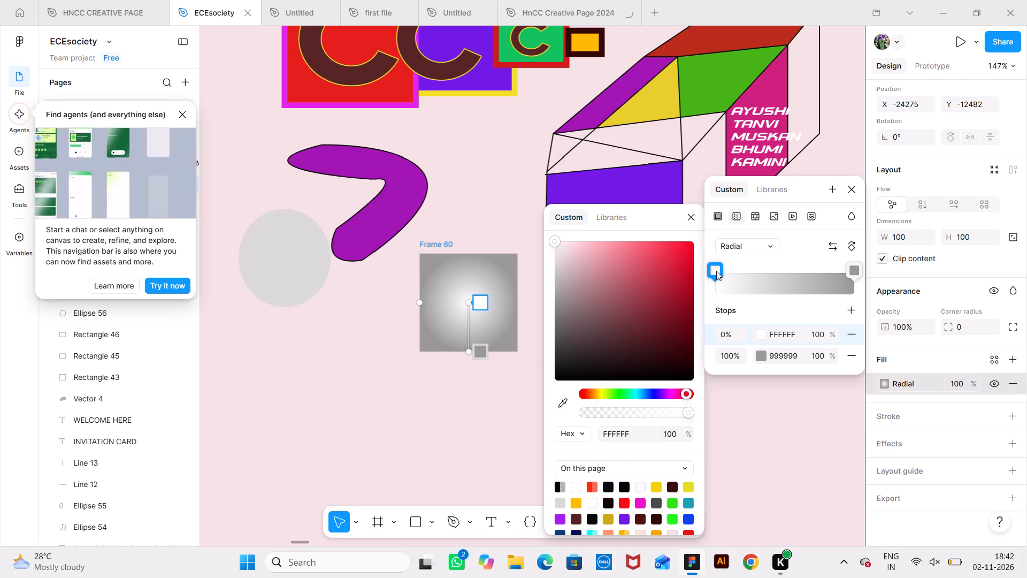
{"action": "left_click", "coordinate": [716, 271]}
{"action": "left_click", "coordinate": [674, 264]}
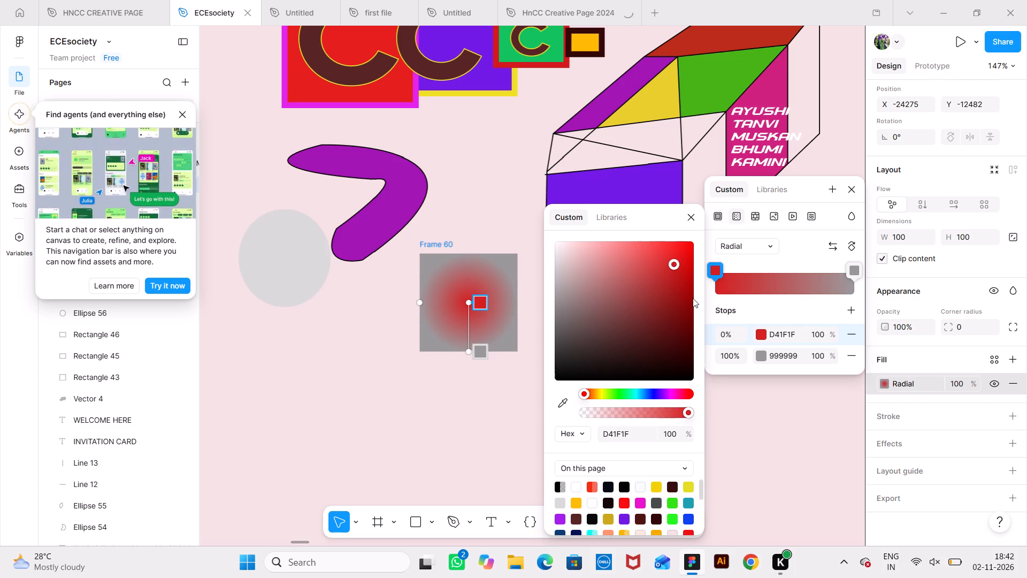
{"action": "left_click", "coordinate": [656, 396]}
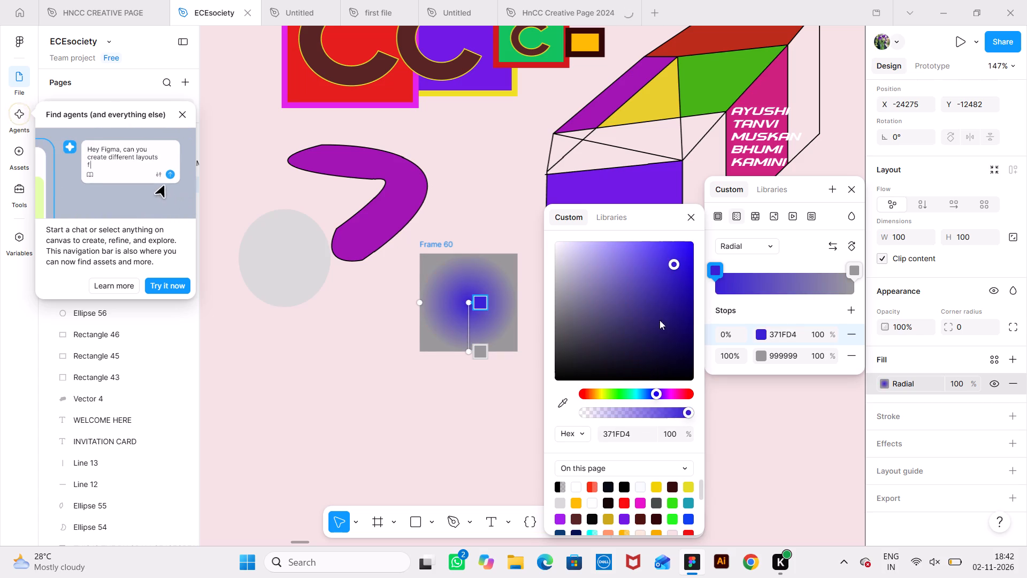
{"action": "left_click", "coordinate": [682, 251]}
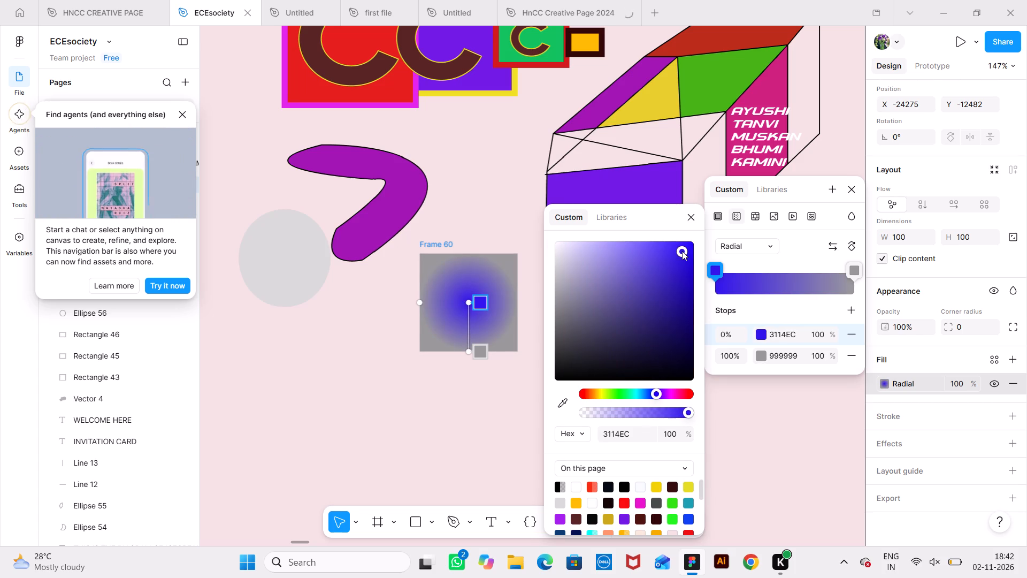
Set the frame gradient's 100% stop to near-black blue 05030D.
{"action": "left_click", "coordinate": [852, 271]}
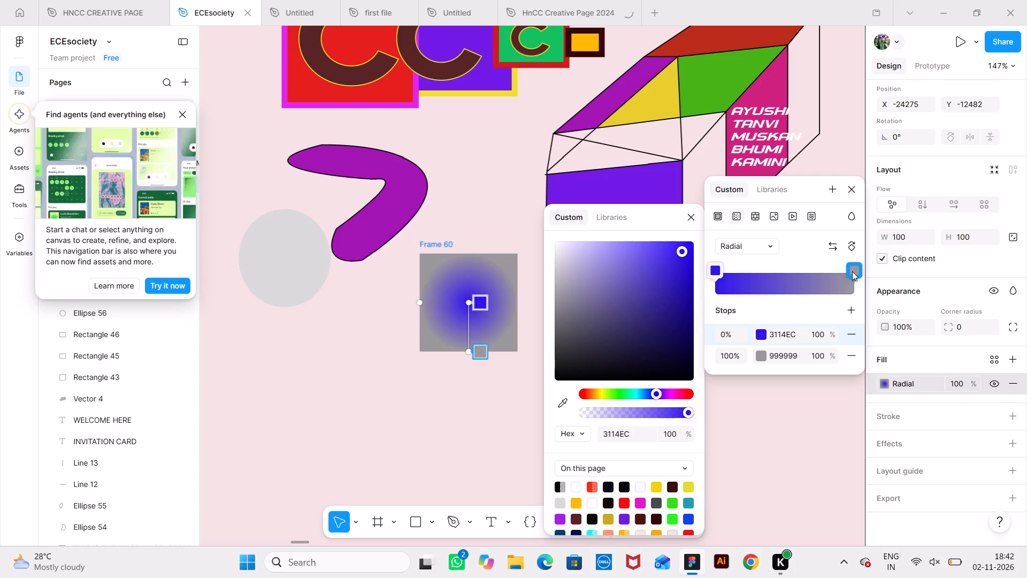
{"action": "left_click", "coordinate": [662, 373]}
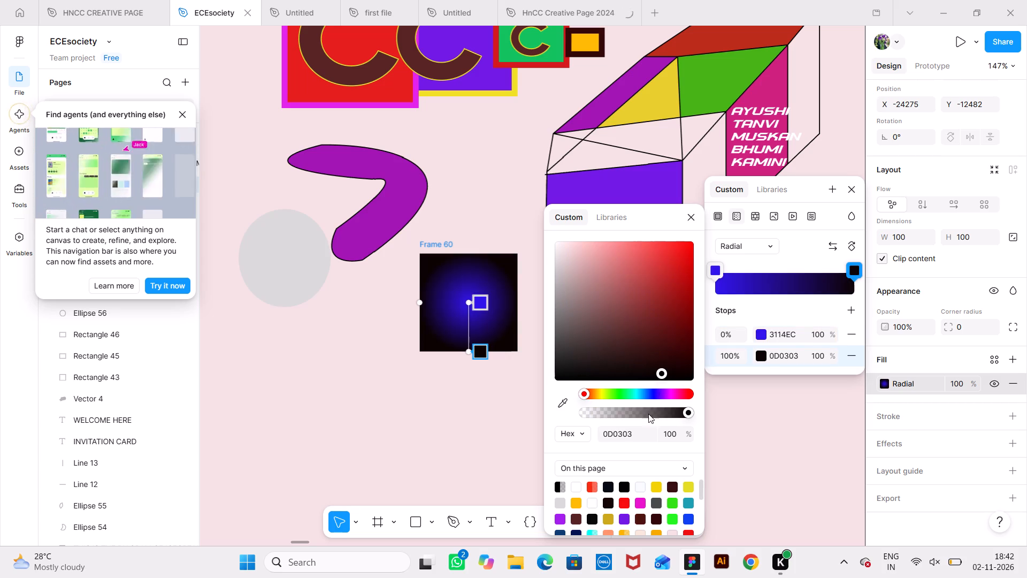
{"action": "left_click", "coordinate": [657, 392]}
{"action": "left_click", "coordinate": [657, 392]}
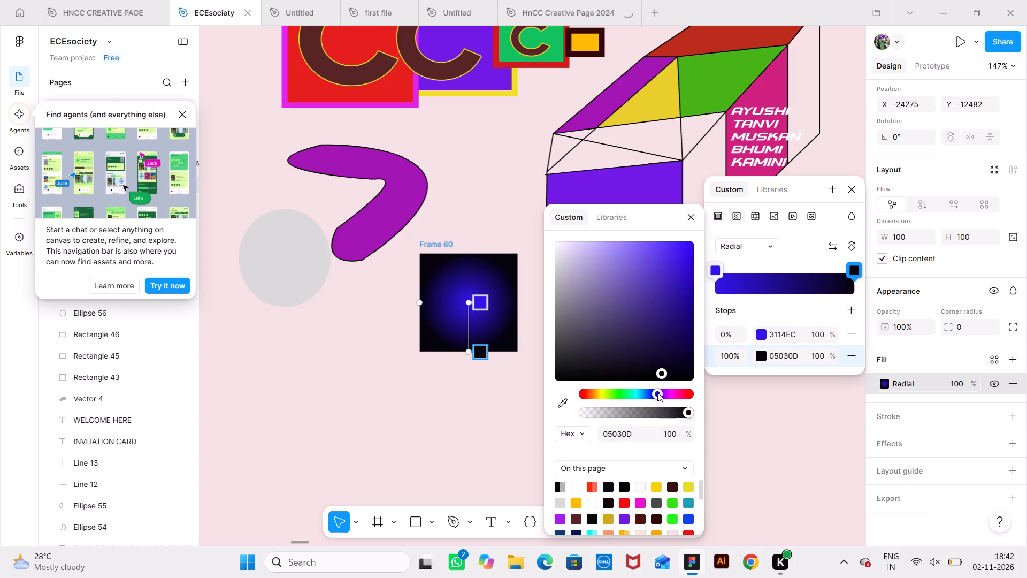
Enlarge the blue radial-gradient frame to a tall rectangle of about 135 × 247.
{"action": "left_click", "coordinate": [688, 223]}
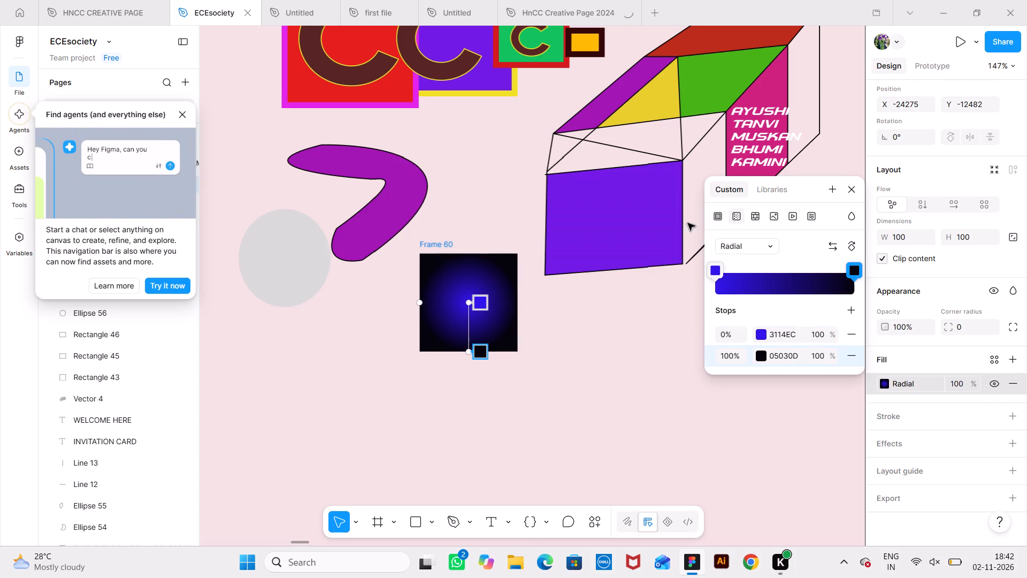
{"action": "left_click", "coordinate": [563, 350]}
{"action": "left_click", "coordinate": [451, 276]}
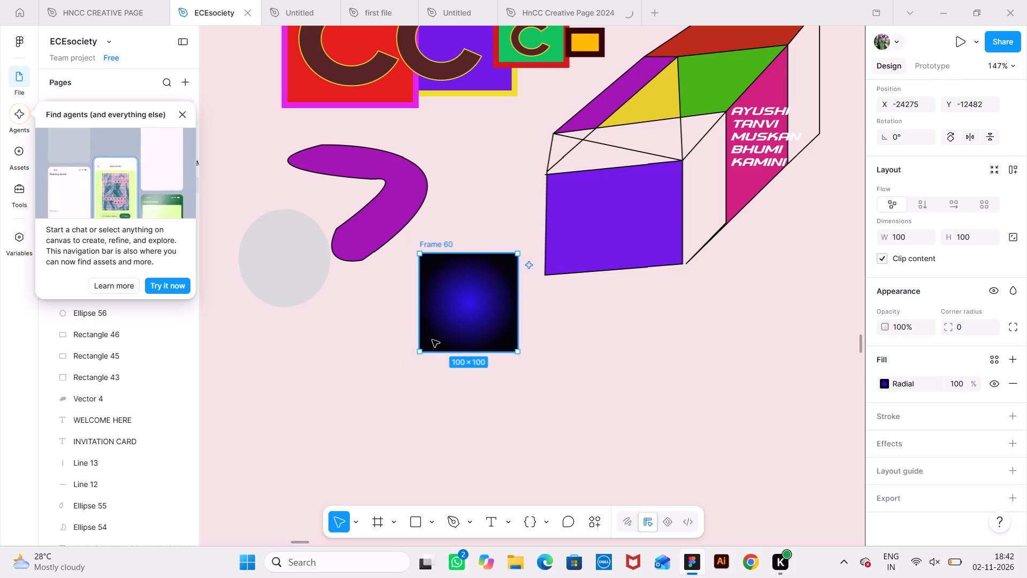
{"action": "left_click_drag", "start_coordinate": [422, 353], "coordinate": [316, 435]}
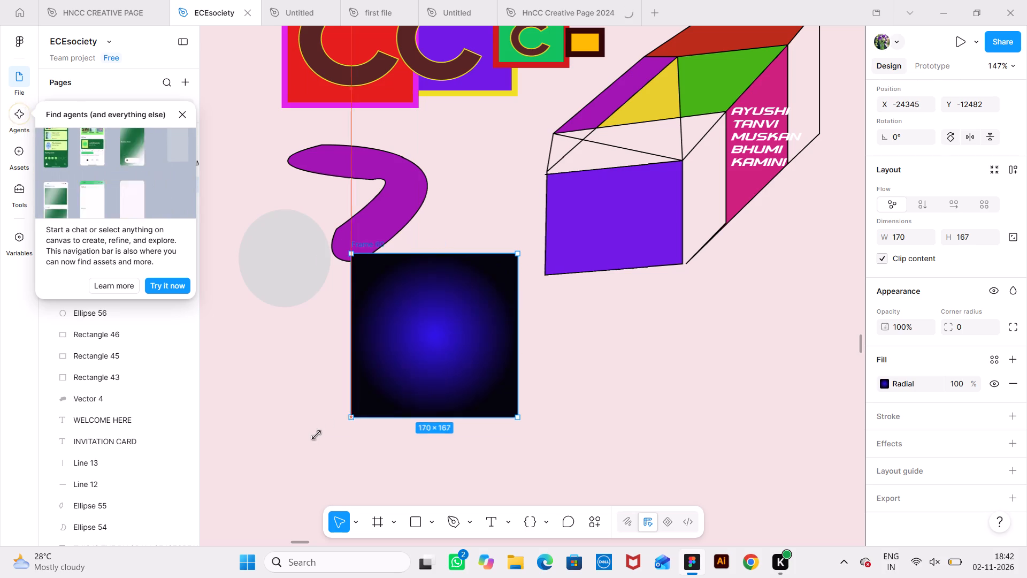
{"action": "left_click_drag", "start_coordinate": [316, 435], "coordinate": [383, 479]}
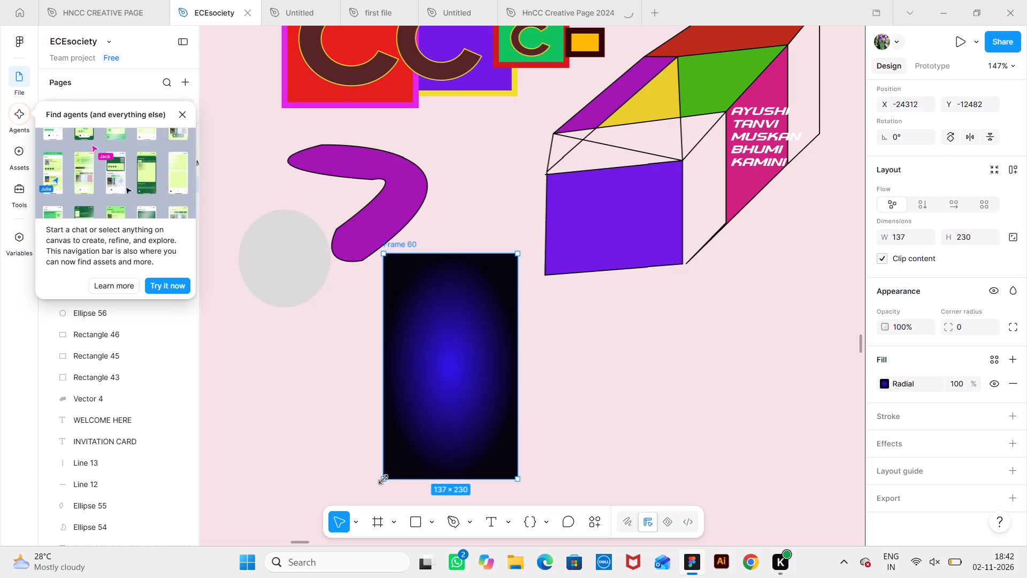
{"action": "left_click_drag", "start_coordinate": [383, 479], "coordinate": [386, 495]}
{"action": "left_click", "coordinate": [606, 334]}
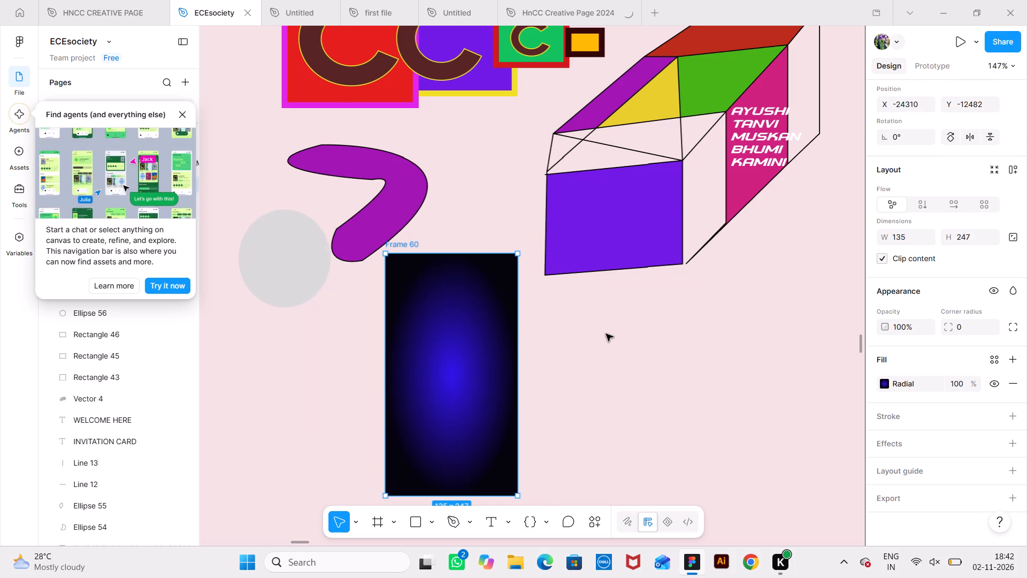
Move the gradient frame to just beneath the violet face of the coloured box.
{"action": "scroll", "coordinate": [606, 334], "scroll_direction": "down", "scroll_amount": 2}
{"action": "left_click", "coordinate": [495, 220]}
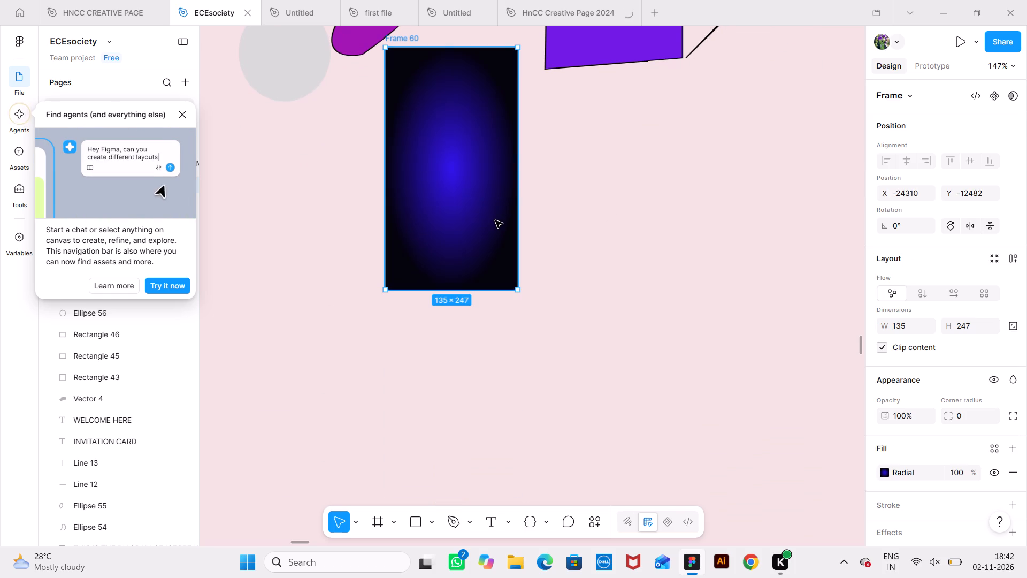
{"action": "left_click_drag", "start_coordinate": [483, 217], "coordinate": [614, 243]}
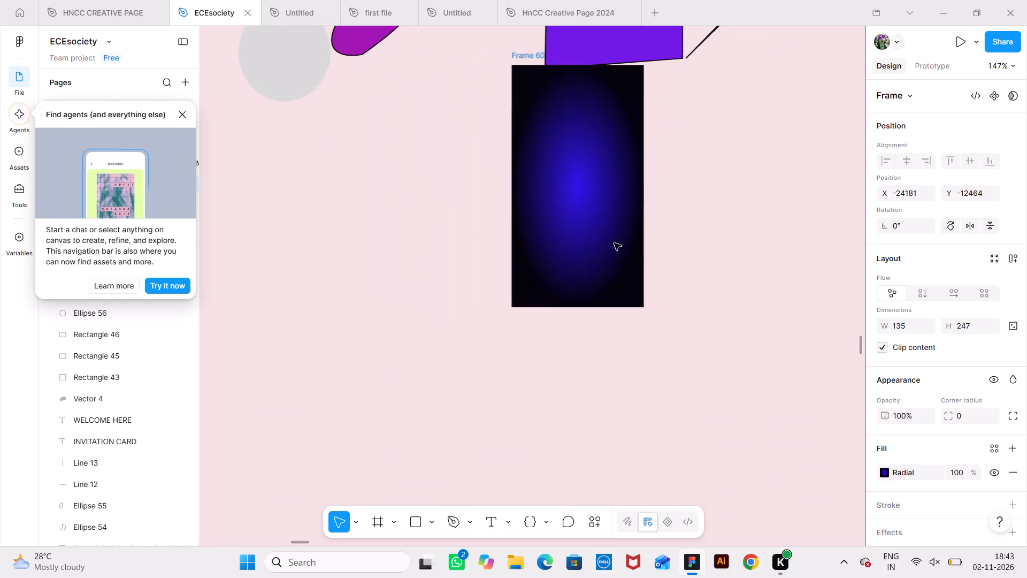
{"action": "left_click_drag", "start_coordinate": [614, 243], "coordinate": [643, 240]}
Rotate the gradient frame to about 4° and fit its top edge against the violet face's sloping lower edge.
{"action": "scroll", "coordinate": [643, 240], "scroll_direction": "up", "scroll_amount": 1}
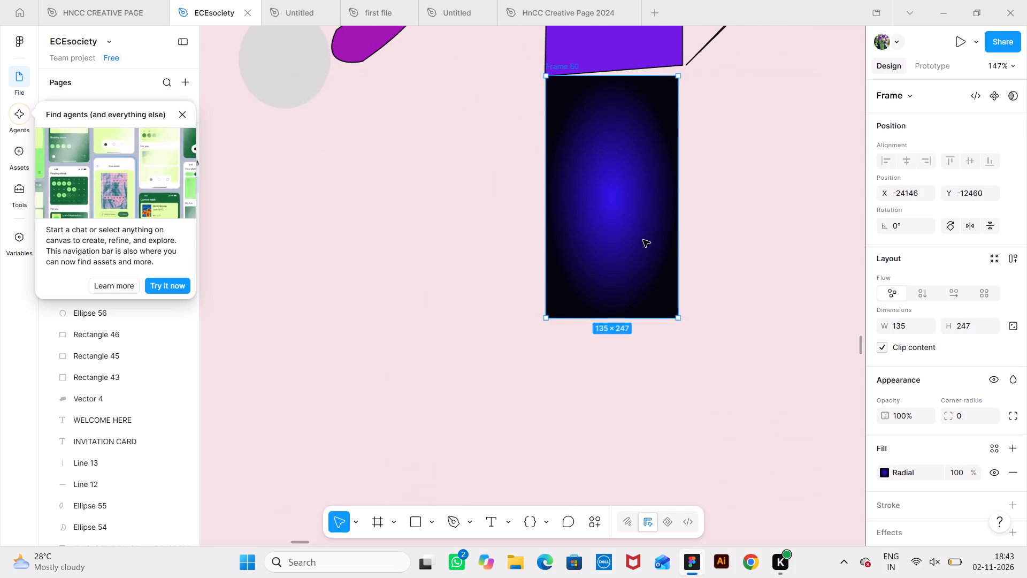
{"action": "scroll", "coordinate": [643, 240], "scroll_direction": "up", "scroll_amount": 1}
{"action": "left_click_drag", "start_coordinate": [686, 158], "coordinate": [684, 141]}
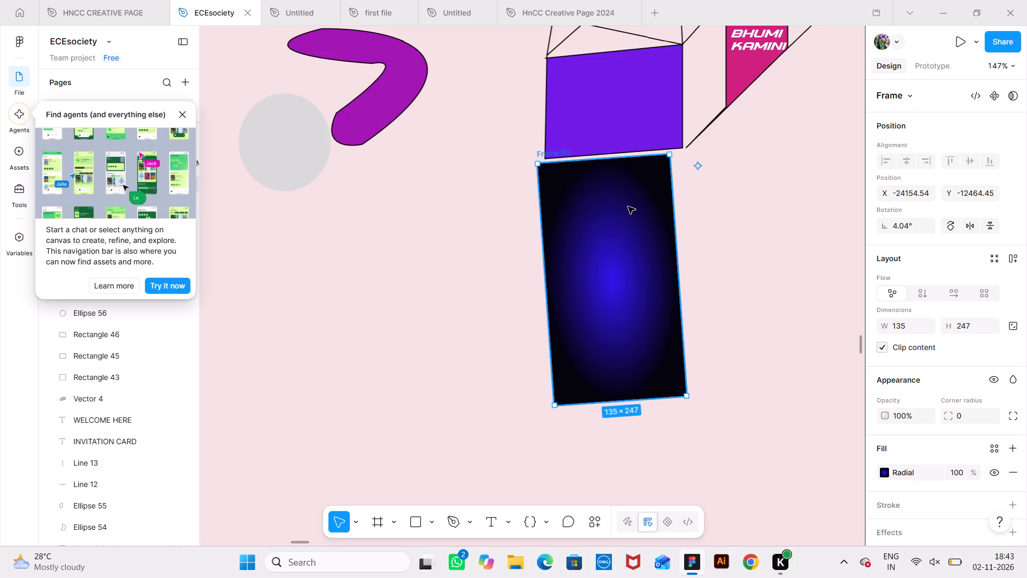
{"action": "left_click_drag", "start_coordinate": [628, 207], "coordinate": [630, 206]}
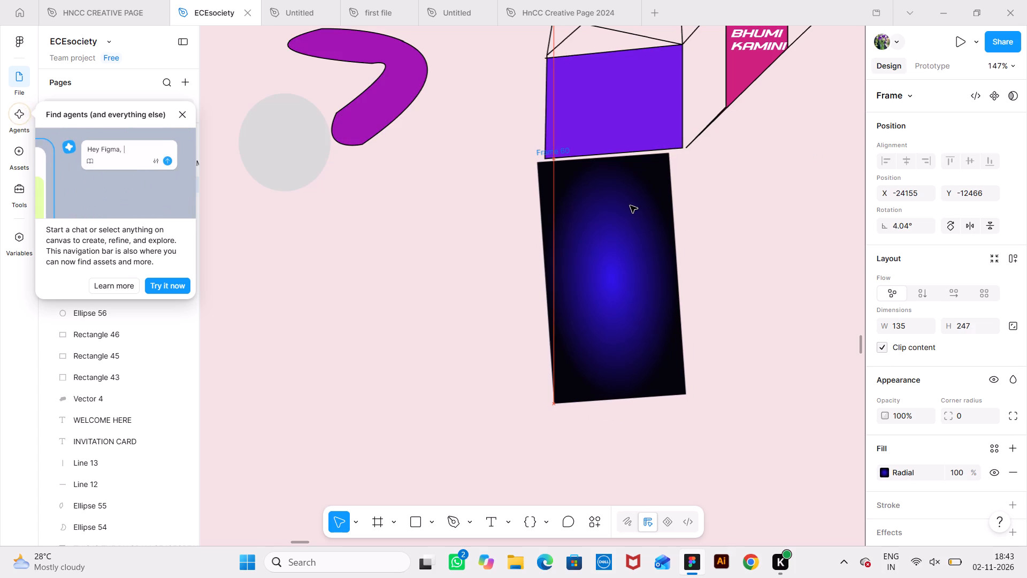
{"action": "left_click_drag", "start_coordinate": [630, 206], "coordinate": [634, 199]}
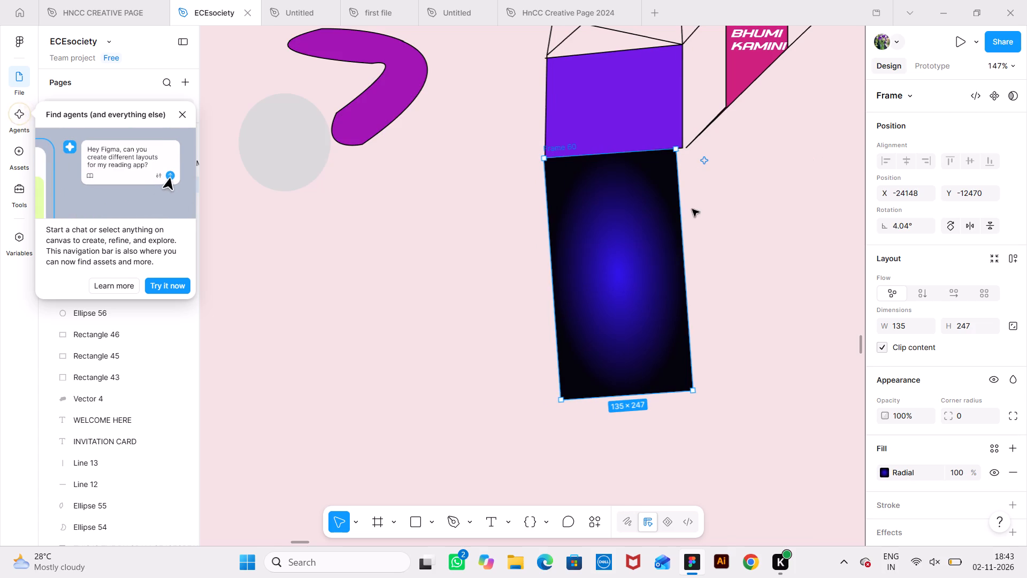
Widen the gradient frame to about 142 so it spans the violet face's lower edge.
{"action": "left_click_drag", "start_coordinate": [678, 226], "coordinate": [687, 220]}
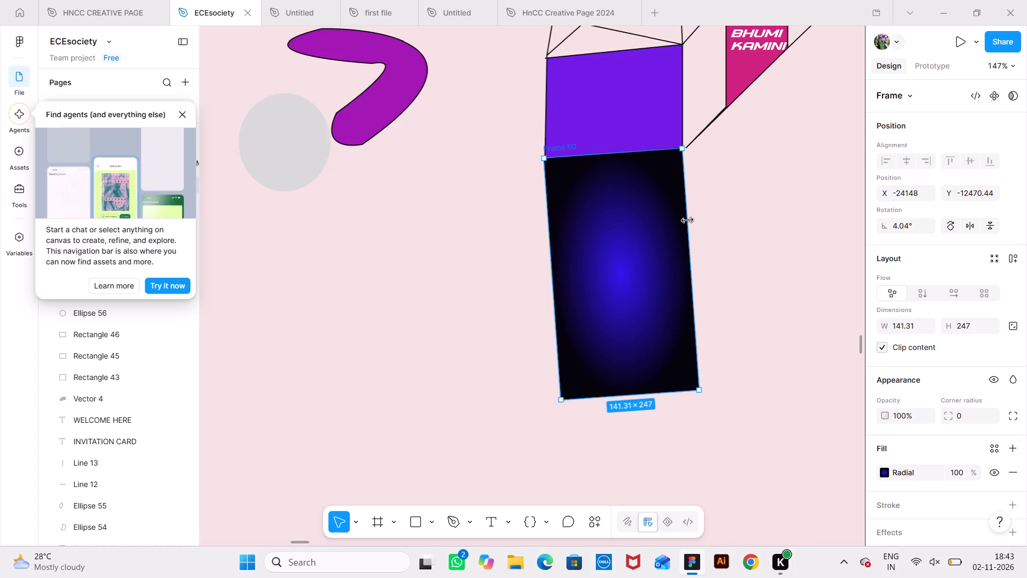
{"action": "left_click_drag", "start_coordinate": [687, 220], "coordinate": [688, 220]}
{"action": "scroll", "coordinate": [757, 189], "scroll_direction": "up", "scroll_amount": 1}
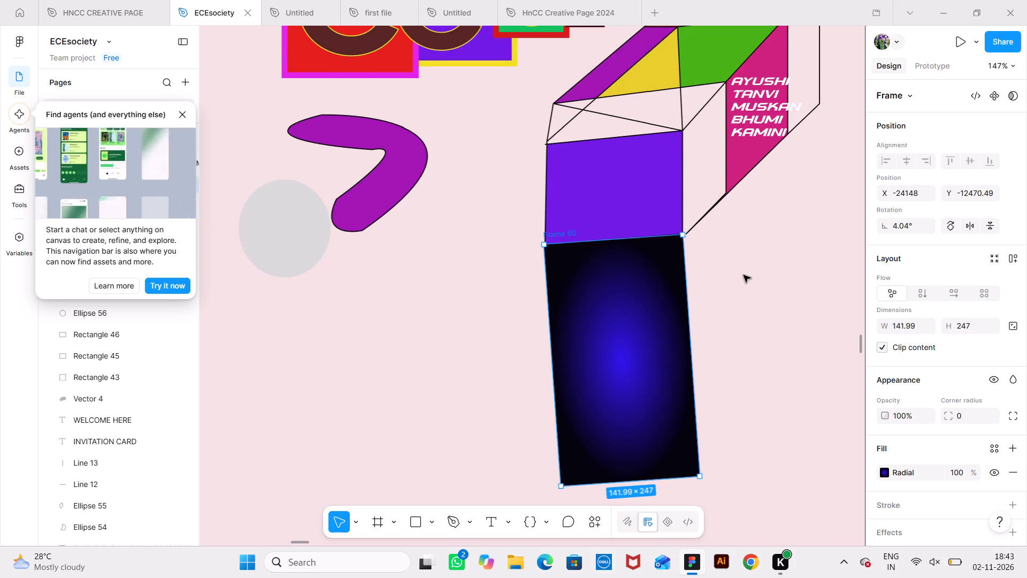
{"action": "left_click", "coordinate": [744, 275]}
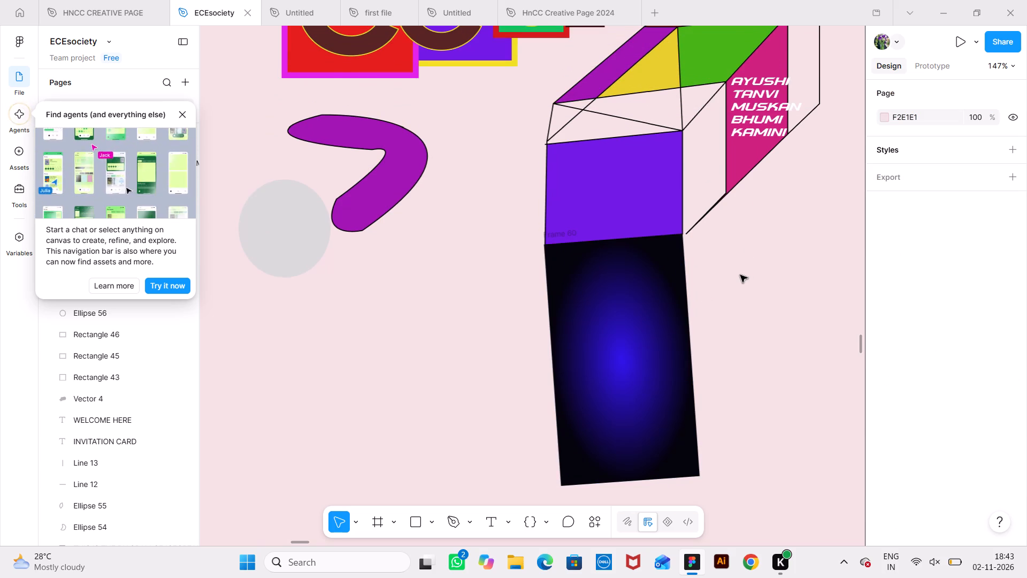
Duplicate the tilted gradient frame and place the copy beside the original on its right.
{"action": "scroll", "coordinate": [768, 258], "scroll_direction": "left", "scroll_amount": 1}
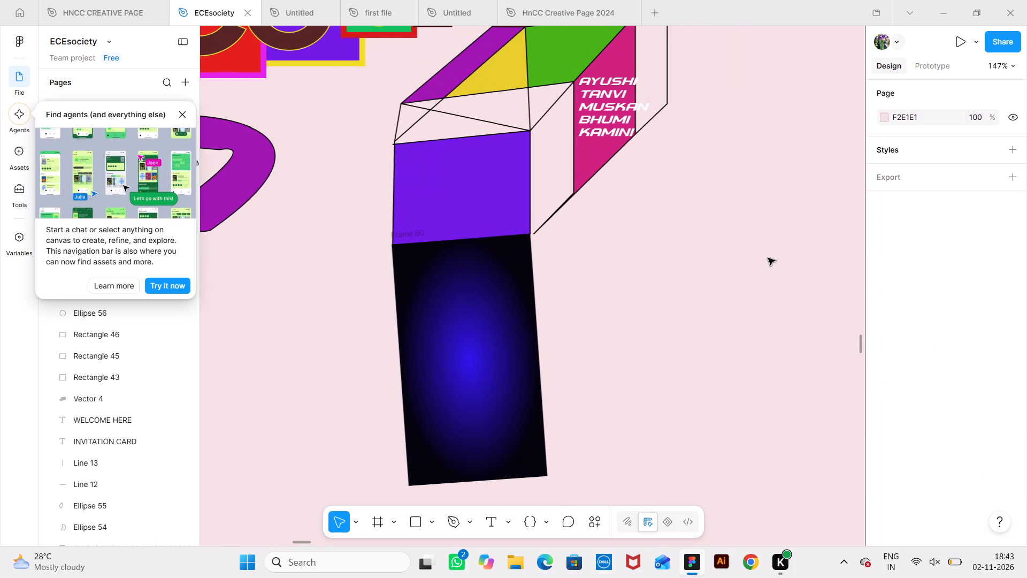
{"action": "scroll", "coordinate": [768, 258], "scroll_direction": "left", "scroll_amount": 1}
{"action": "left_click", "coordinate": [504, 304]}
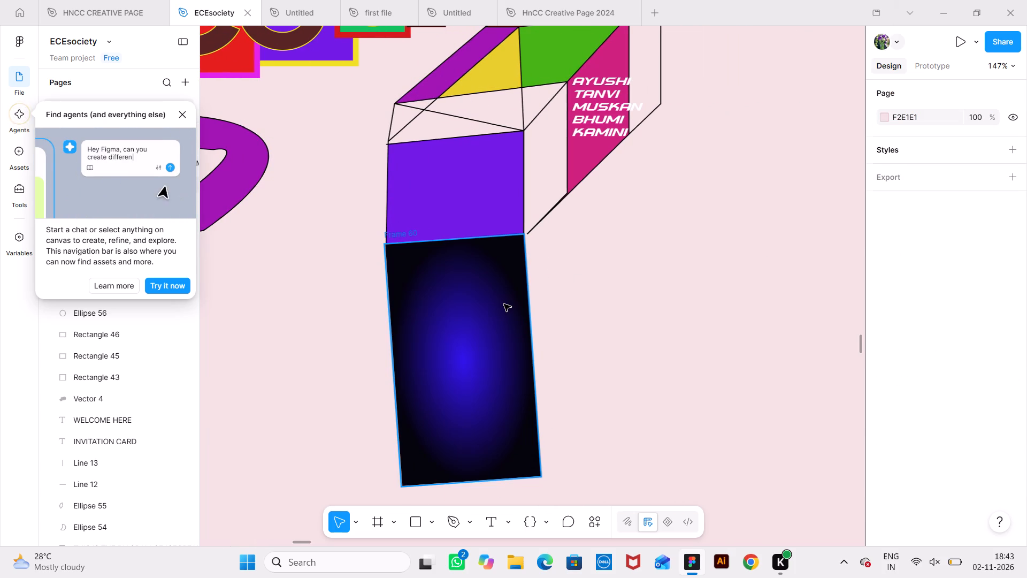
{"action": "left_click_drag", "start_coordinate": [504, 304], "coordinate": [607, 262], "text": "alt"}
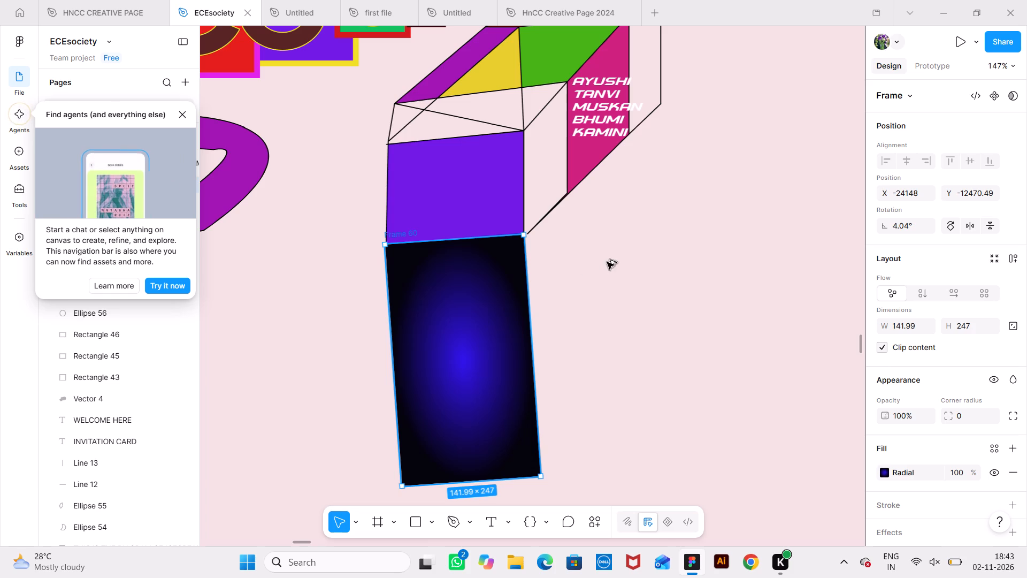
{"action": "left_click_drag", "start_coordinate": [607, 262], "coordinate": [660, 299], "text": "alt"}
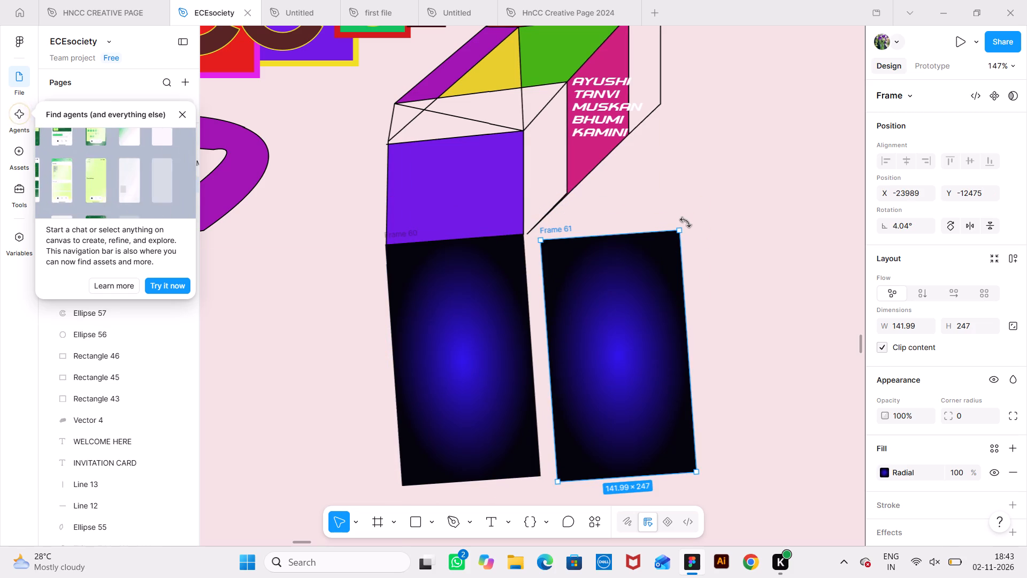
Rotate the duplicate gradient frame to about 135° and place it along the box's diagonal lower-right edge, touching the original frame's corner.
{"action": "left_click_drag", "start_coordinate": [686, 222], "coordinate": [547, 358]}
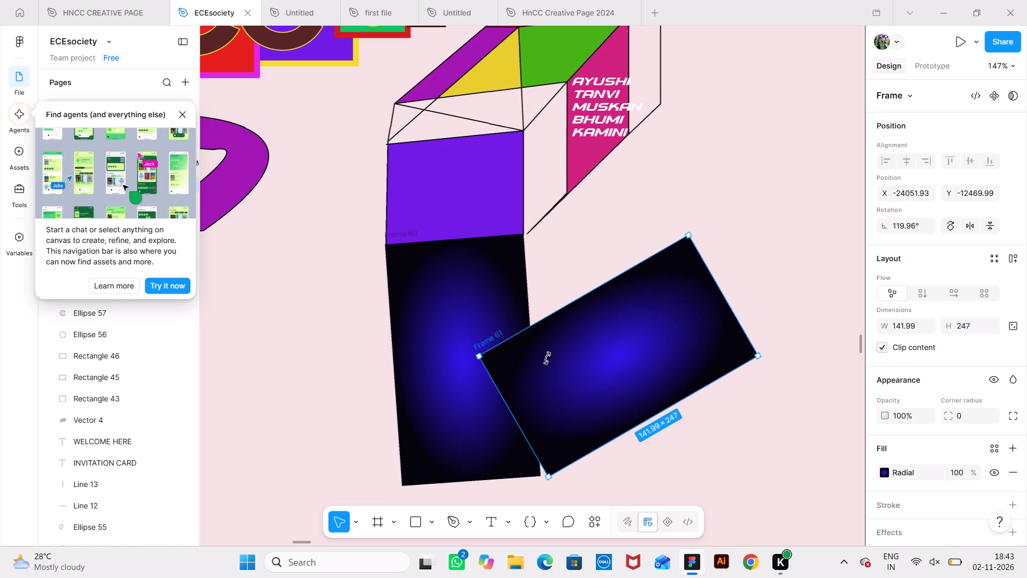
{"action": "left_click_drag", "start_coordinate": [547, 358], "coordinate": [569, 372]}
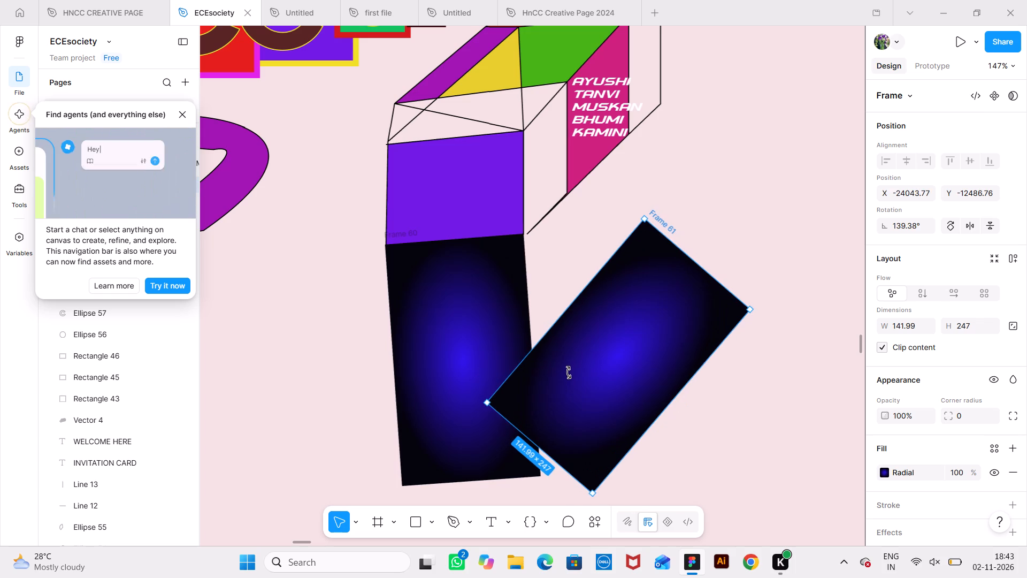
{"action": "left_click_drag", "start_coordinate": [569, 372], "coordinate": [569, 370]}
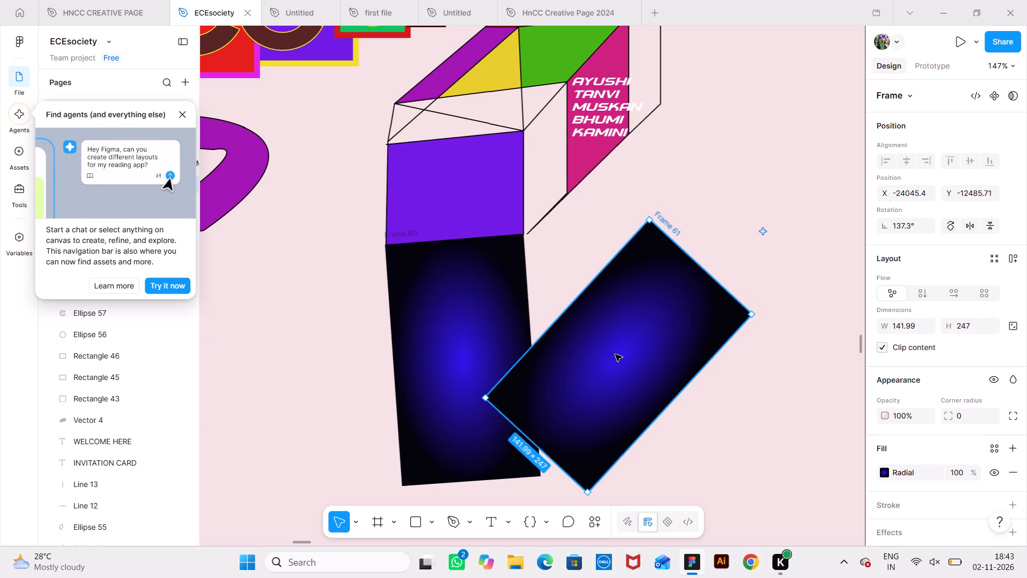
{"action": "left_click_drag", "start_coordinate": [615, 354], "coordinate": [649, 216]}
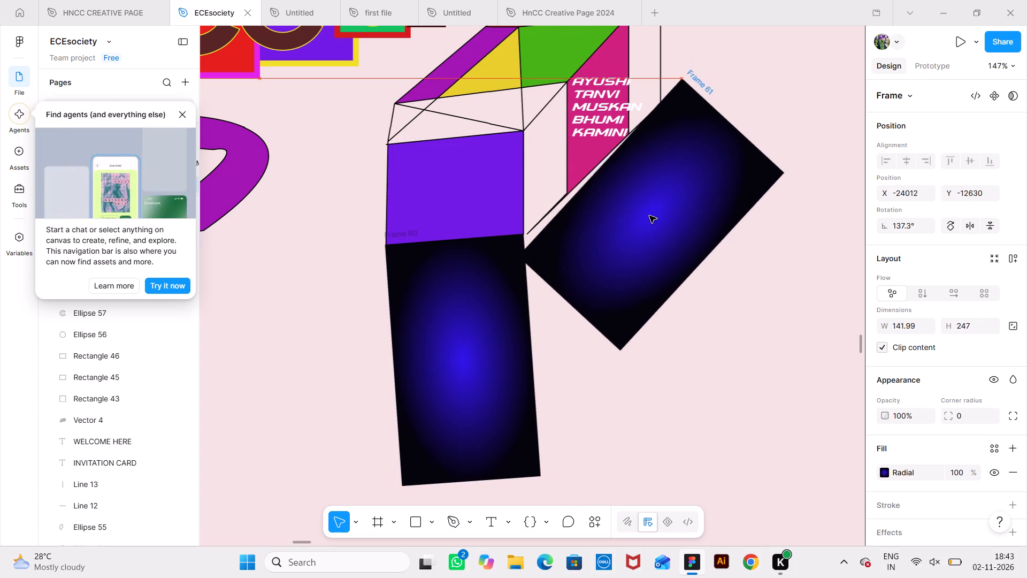
{"action": "left_click_drag", "start_coordinate": [649, 216], "coordinate": [661, 220]}
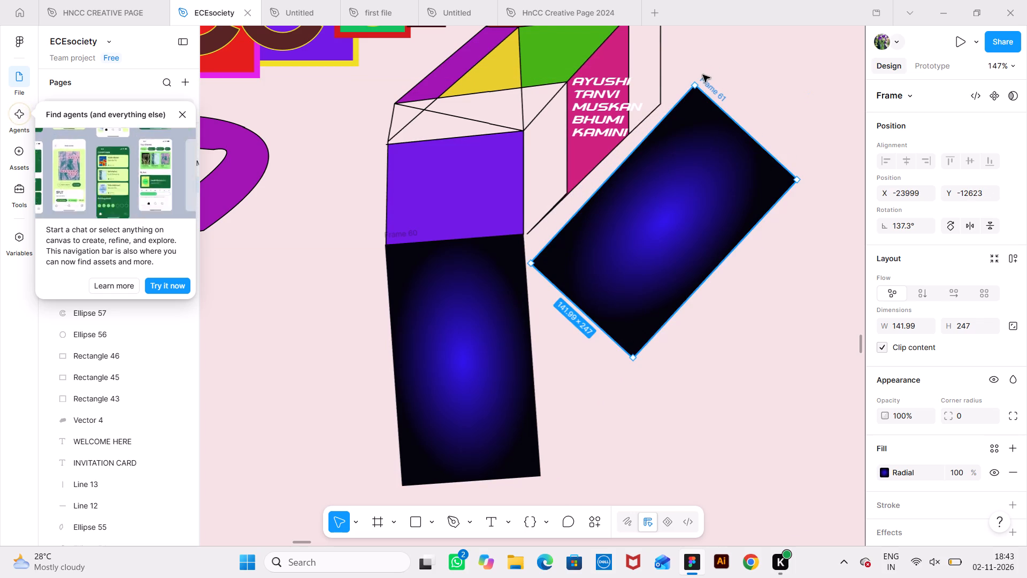
{"action": "left_click_drag", "start_coordinate": [695, 80], "coordinate": [697, 81]}
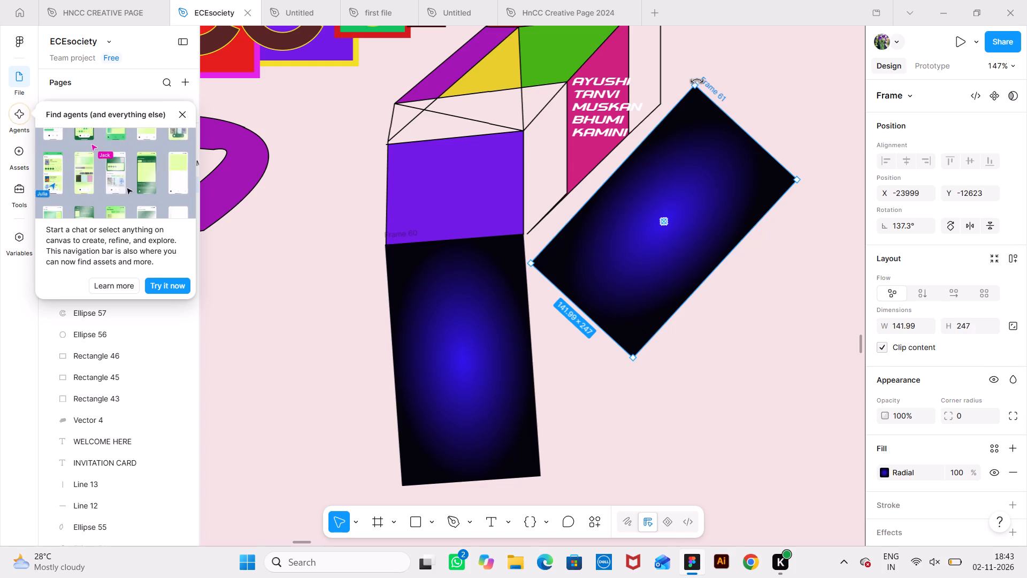
{"action": "left_click_drag", "start_coordinate": [697, 81], "coordinate": [700, 83]}
{"action": "left_click_drag", "start_coordinate": [689, 155], "coordinate": [671, 140]}
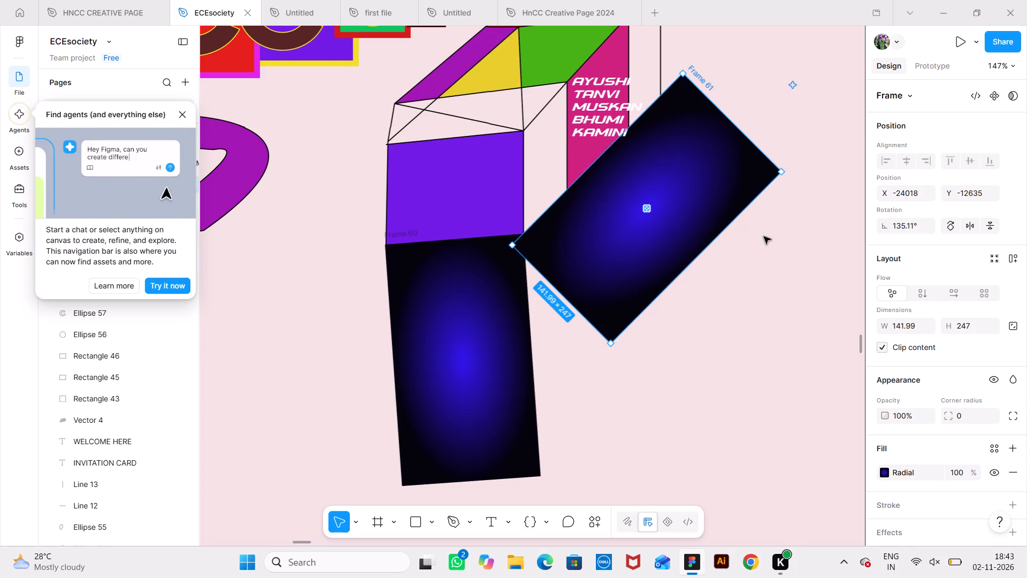
{"action": "left_click", "coordinate": [764, 237]}
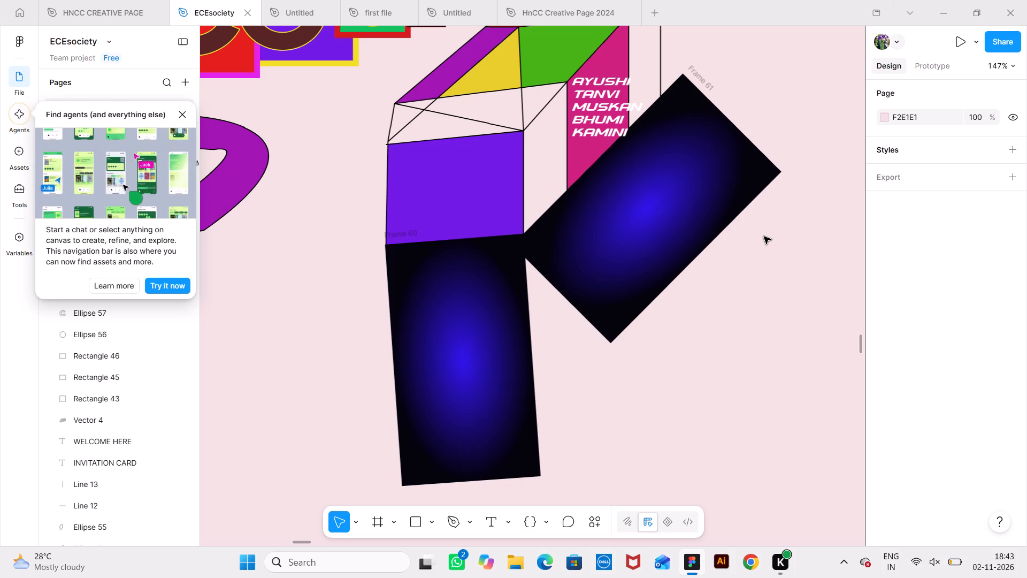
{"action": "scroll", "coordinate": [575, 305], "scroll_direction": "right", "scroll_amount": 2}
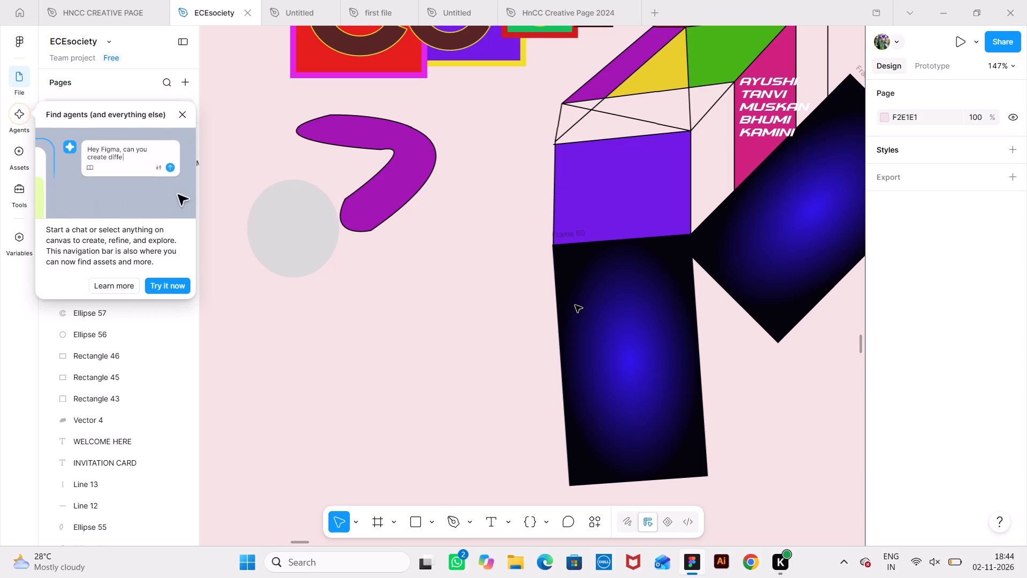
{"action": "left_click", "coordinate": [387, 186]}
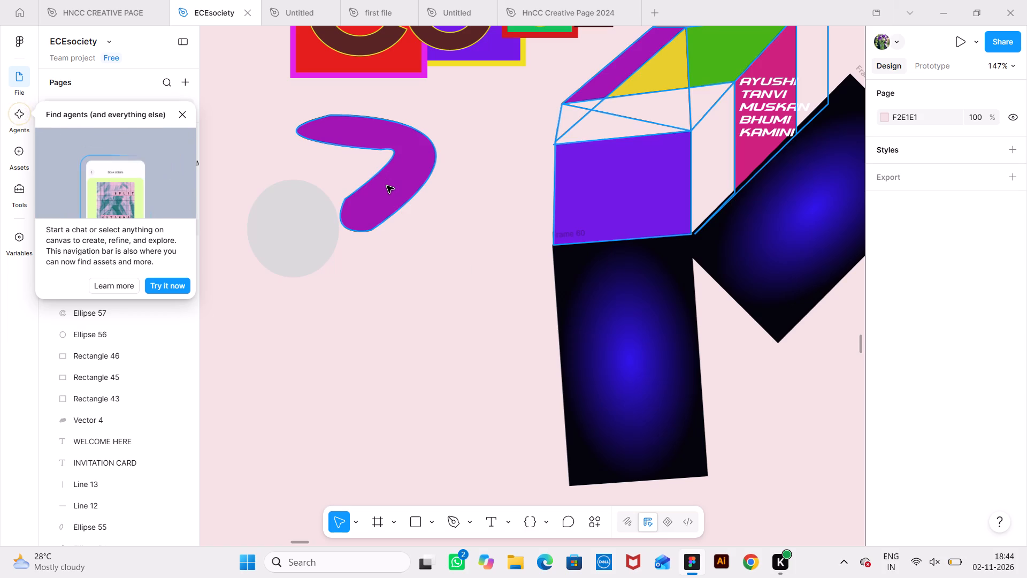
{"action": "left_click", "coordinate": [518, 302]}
Move the middle yellow star of the cluster below the invitation card to the upper-left corner of the red-bordered green rectangle.
{"action": "scroll", "coordinate": [518, 302], "scroll_direction": "up", "scroll_amount": 3}
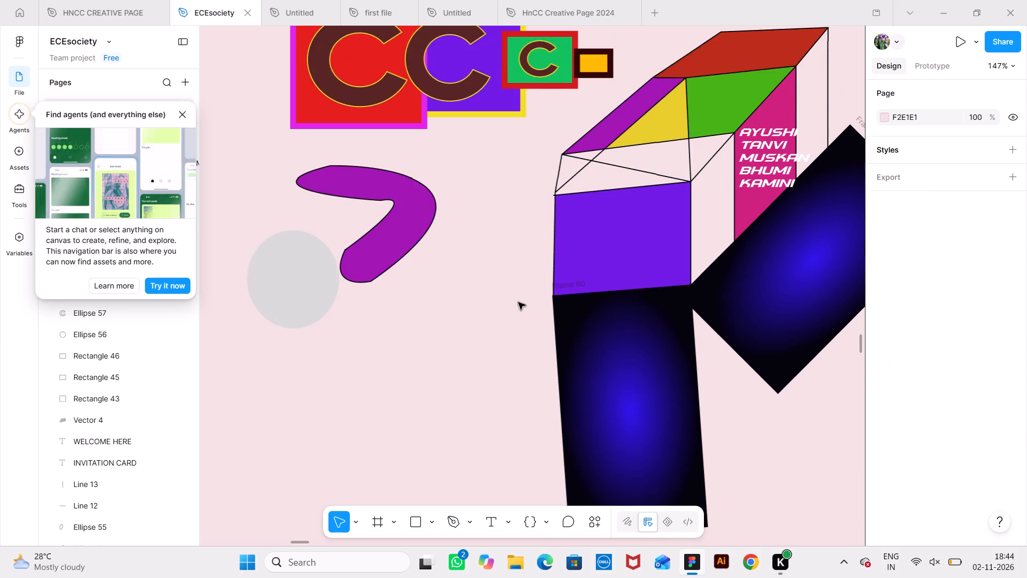
{"action": "scroll", "coordinate": [518, 302], "scroll_direction": "up", "scroll_amount": 5}
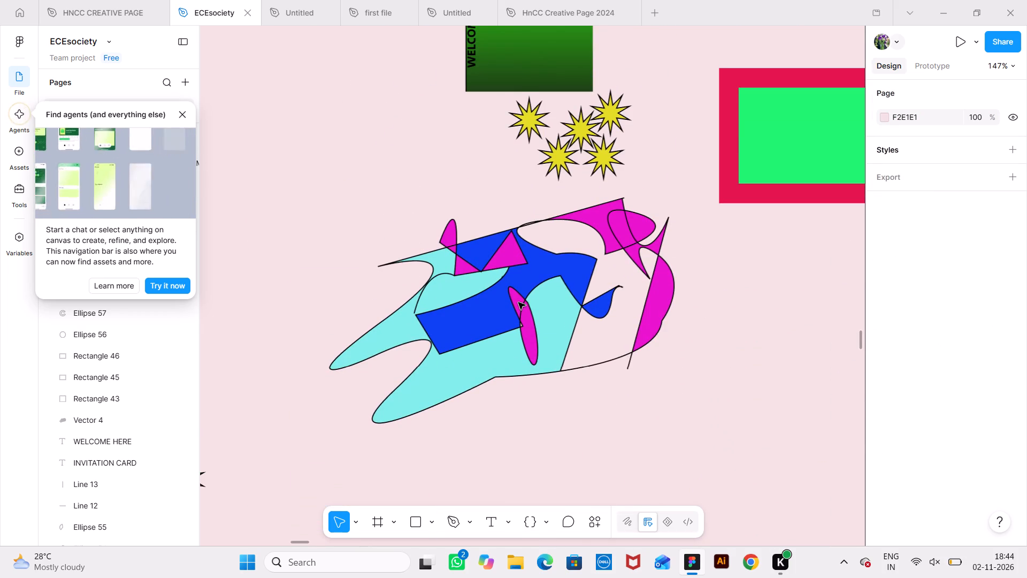
{"action": "scroll", "coordinate": [518, 302], "scroll_direction": "up", "scroll_amount": 1}
{"action": "left_click", "coordinate": [584, 224]}
{"action": "left_click_drag", "start_coordinate": [584, 224], "coordinate": [729, 166]}
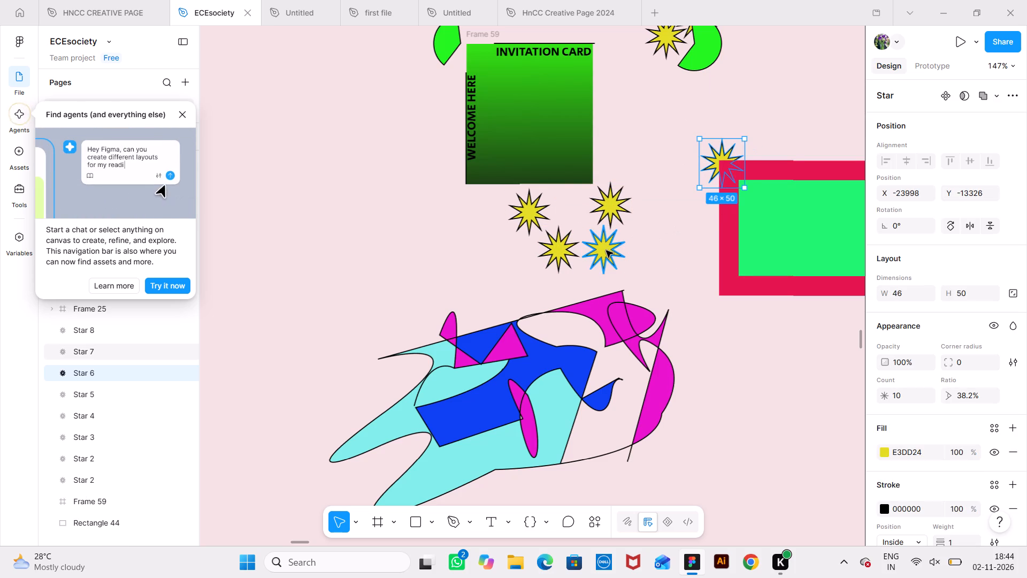
Edit the points of the cluster's lower-right star, stretching two right-hand spikes outward toward the red-bordered rectangle.
{"action": "left_click", "coordinate": [606, 250]}
{"action": "left_click_drag", "start_coordinate": [606, 250], "coordinate": [694, 268]}
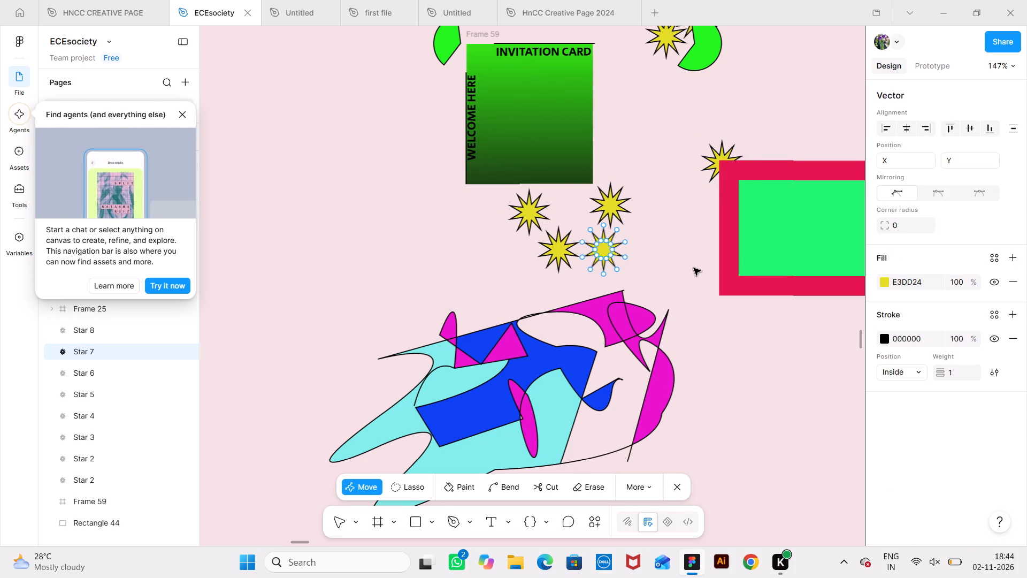
{"action": "left_click", "coordinate": [694, 268]}
{"action": "left_click_drag", "start_coordinate": [625, 261], "coordinate": [681, 206]}
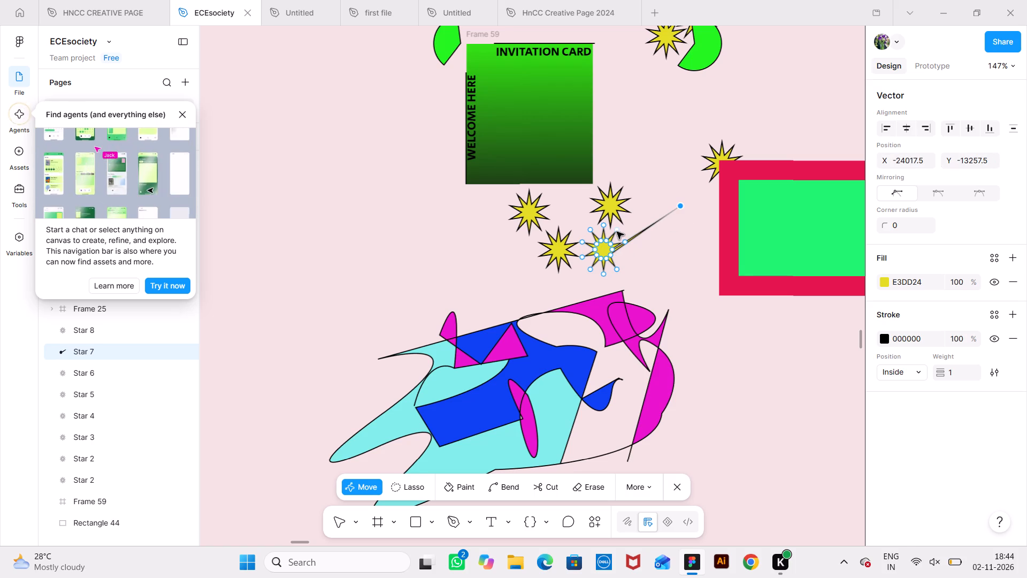
{"action": "left_click_drag", "start_coordinate": [617, 232], "coordinate": [719, 258]}
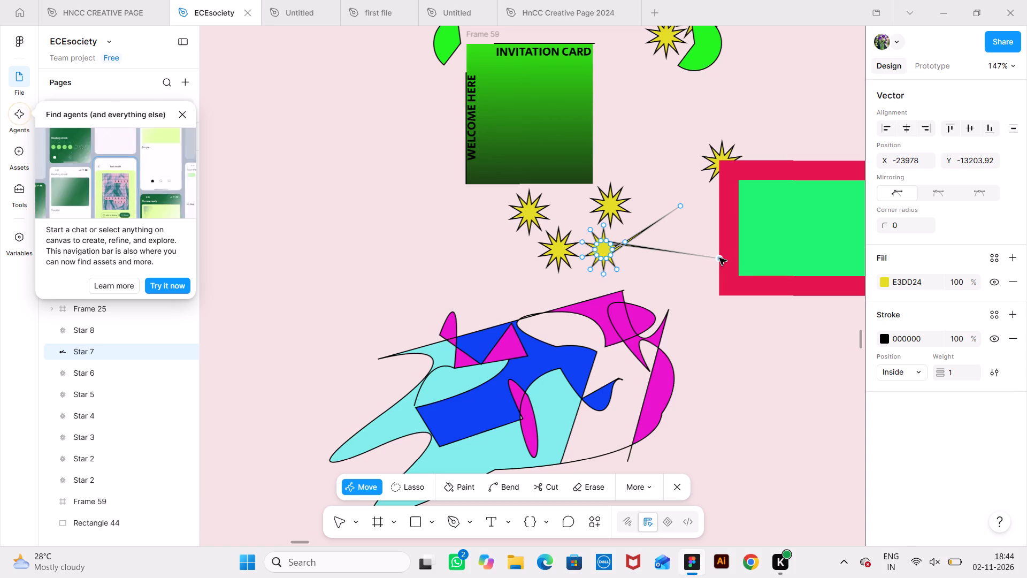
{"action": "left_click", "coordinate": [666, 287]}
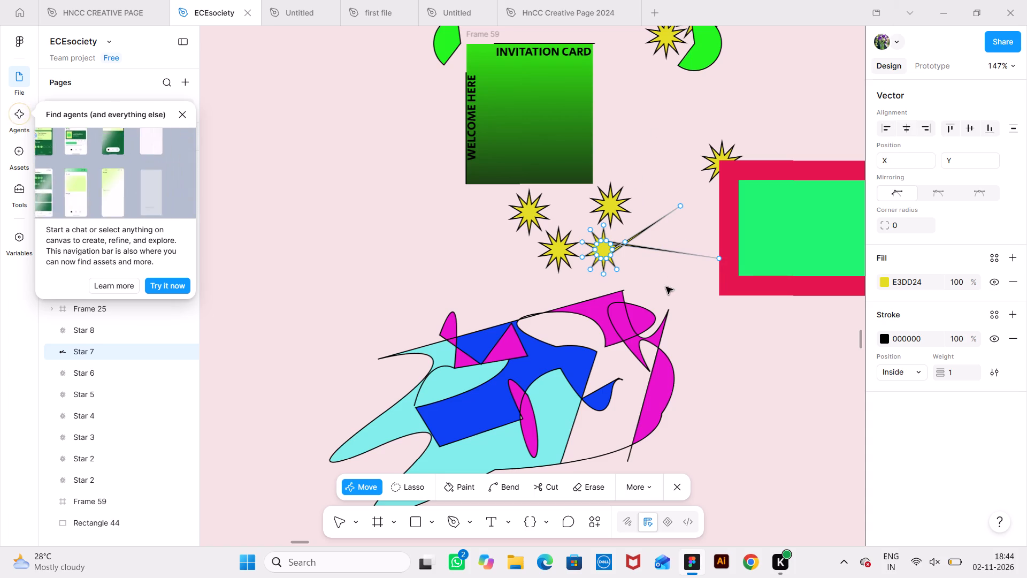
Finish editing the points of the stretched star and deselect it.
{"action": "double_click", "coordinate": [586, 292]}
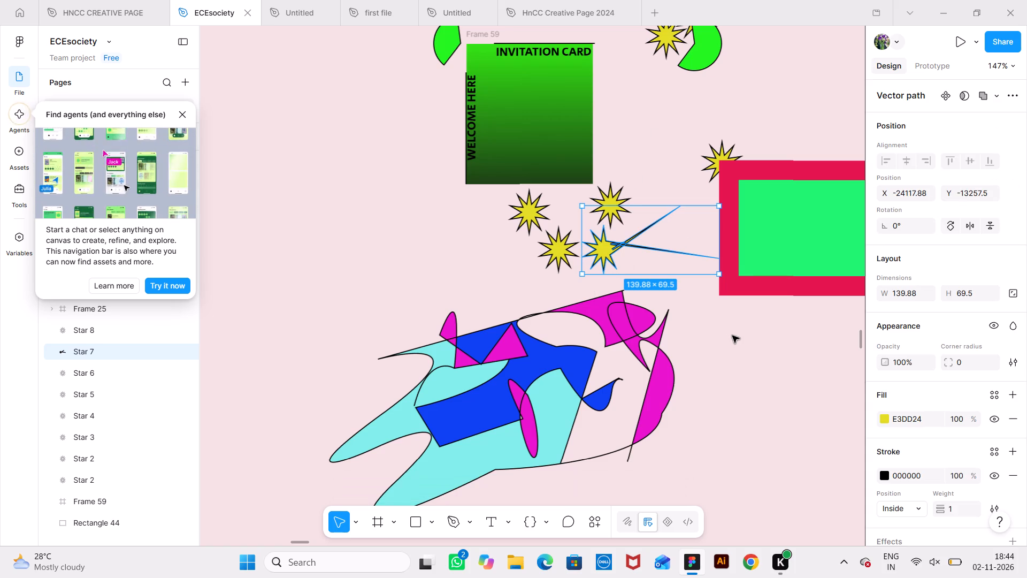
{"action": "left_click", "coordinate": [732, 336]}
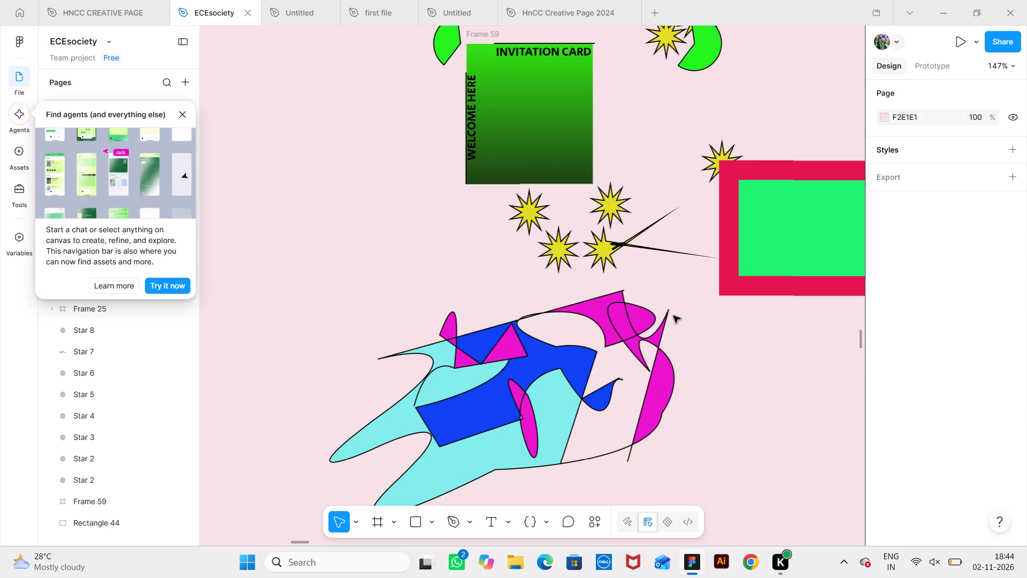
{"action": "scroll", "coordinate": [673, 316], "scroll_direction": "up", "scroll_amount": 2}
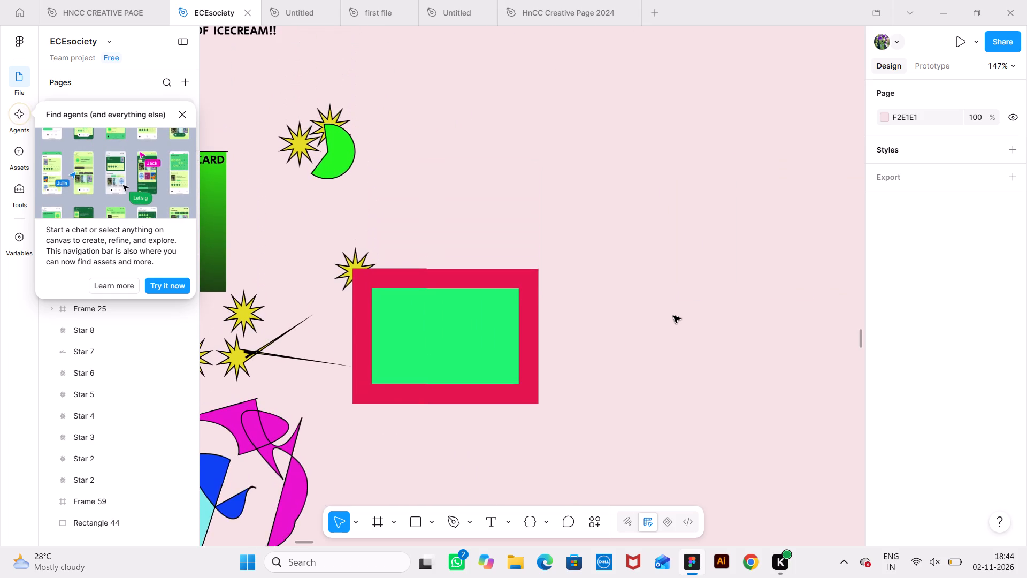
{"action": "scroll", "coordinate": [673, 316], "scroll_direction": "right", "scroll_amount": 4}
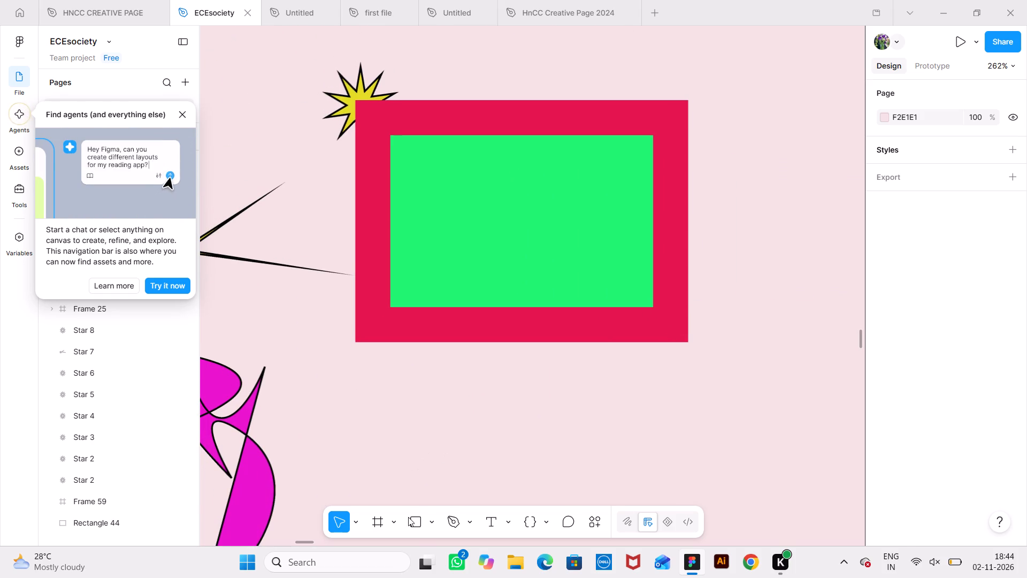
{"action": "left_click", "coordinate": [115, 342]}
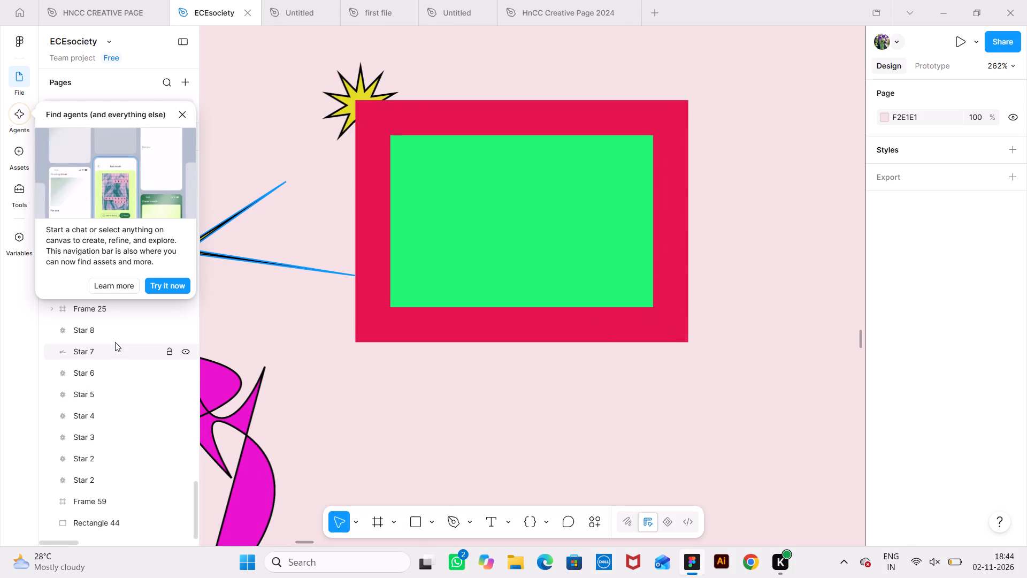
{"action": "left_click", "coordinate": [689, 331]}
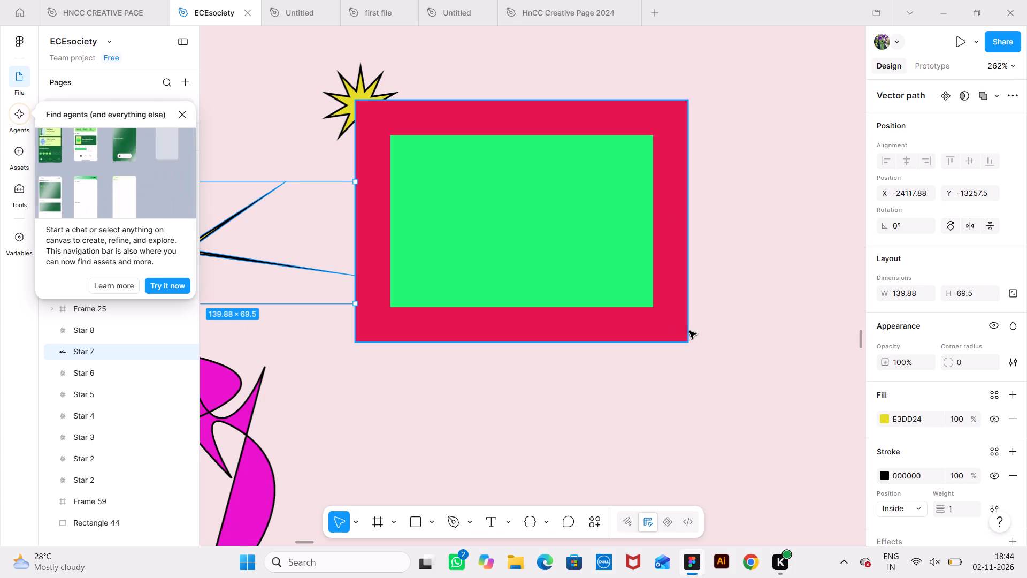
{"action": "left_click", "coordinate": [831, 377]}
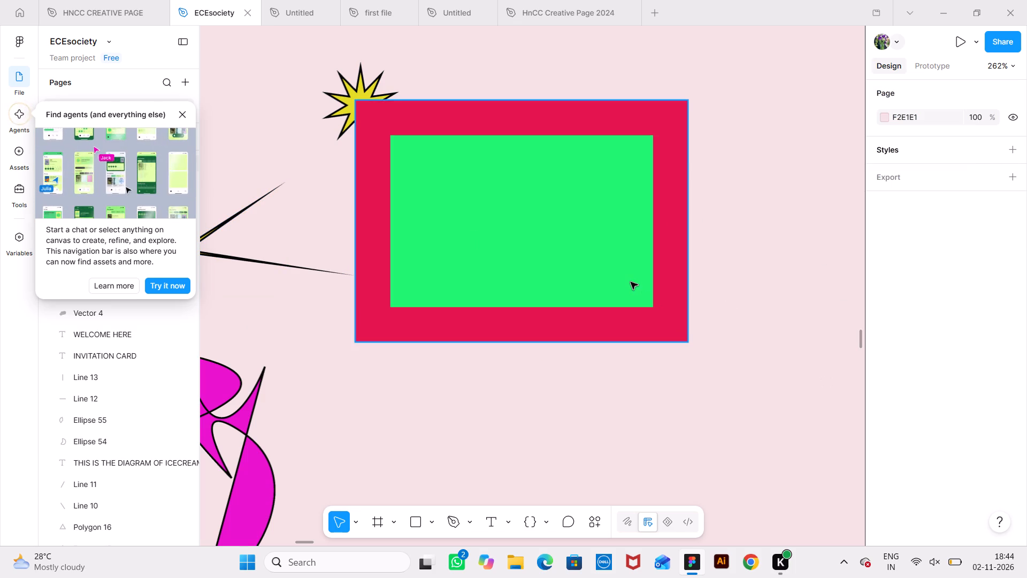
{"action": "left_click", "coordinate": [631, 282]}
Change the font of the oval text on a path around Frame 58 to Sprintura Demo.
{"action": "scroll", "coordinate": [715, 220], "scroll_direction": "up", "scroll_amount": 7}
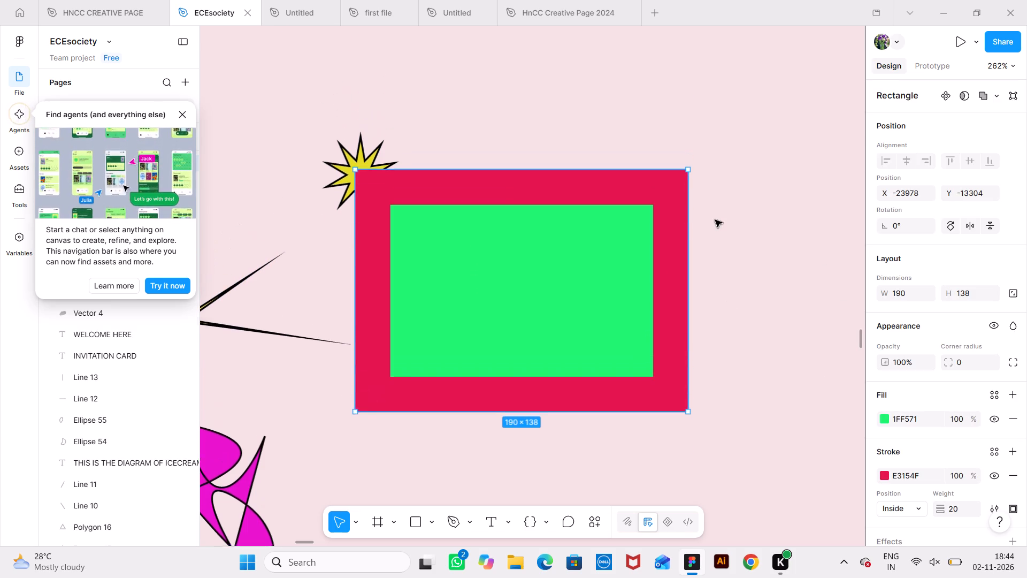
{"action": "scroll", "coordinate": [715, 220], "scroll_direction": "up", "scroll_amount": 8}
{"action": "scroll", "coordinate": [715, 220], "scroll_direction": "right", "scroll_amount": 4}
{"action": "scroll", "coordinate": [715, 220], "scroll_direction": "up", "scroll_amount": 7}
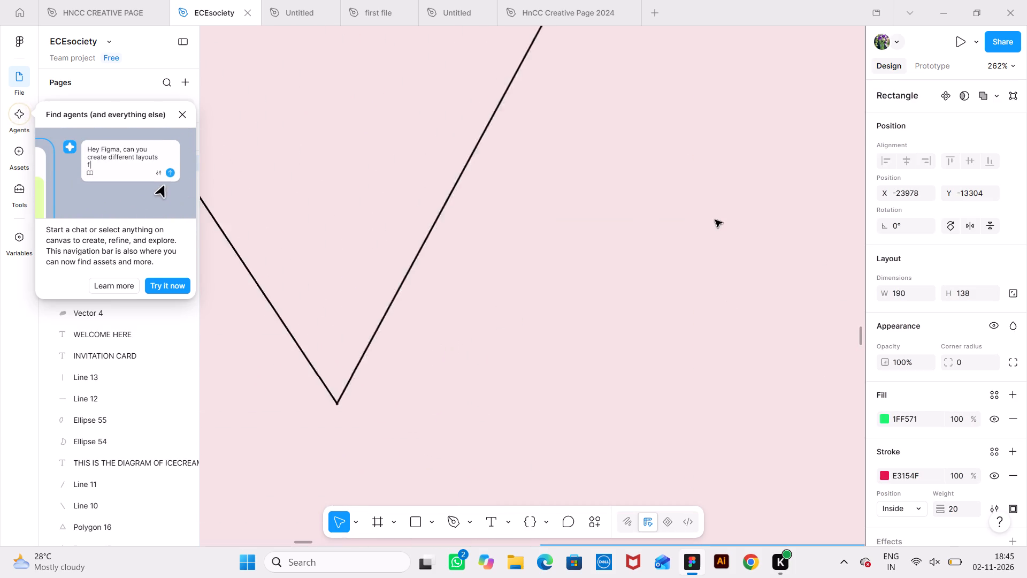
{"action": "scroll", "coordinate": [715, 220], "scroll_direction": "right", "scroll_amount": 3}
{"action": "scroll", "coordinate": [715, 220], "scroll_direction": "up", "scroll_amount": 4}
{"action": "scroll", "coordinate": [715, 220], "scroll_direction": "left", "scroll_amount": 1}
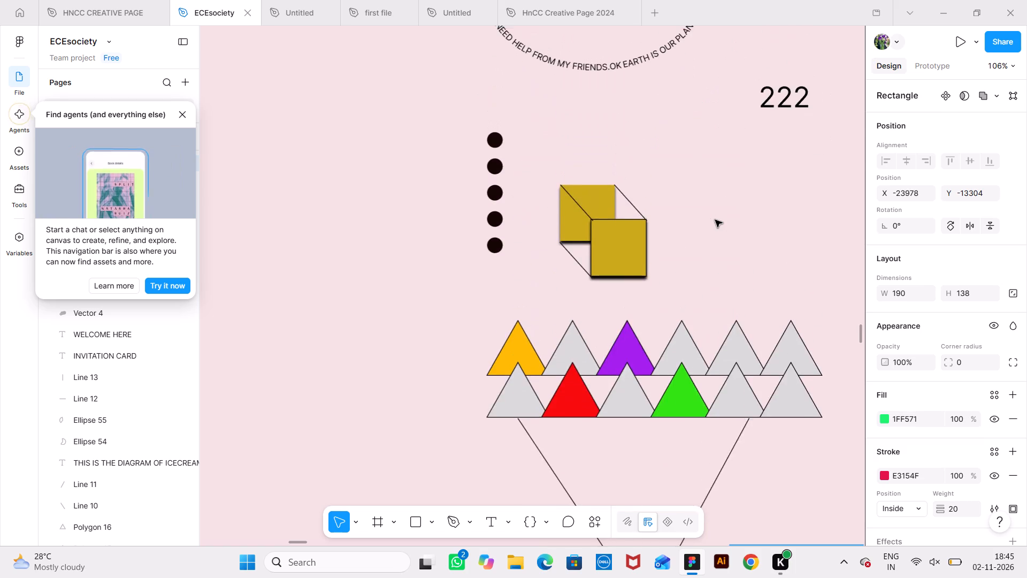
{"action": "scroll", "coordinate": [715, 220], "scroll_direction": "left", "scroll_amount": 1}
{"action": "scroll", "coordinate": [715, 220], "scroll_direction": "up", "scroll_amount": 1}
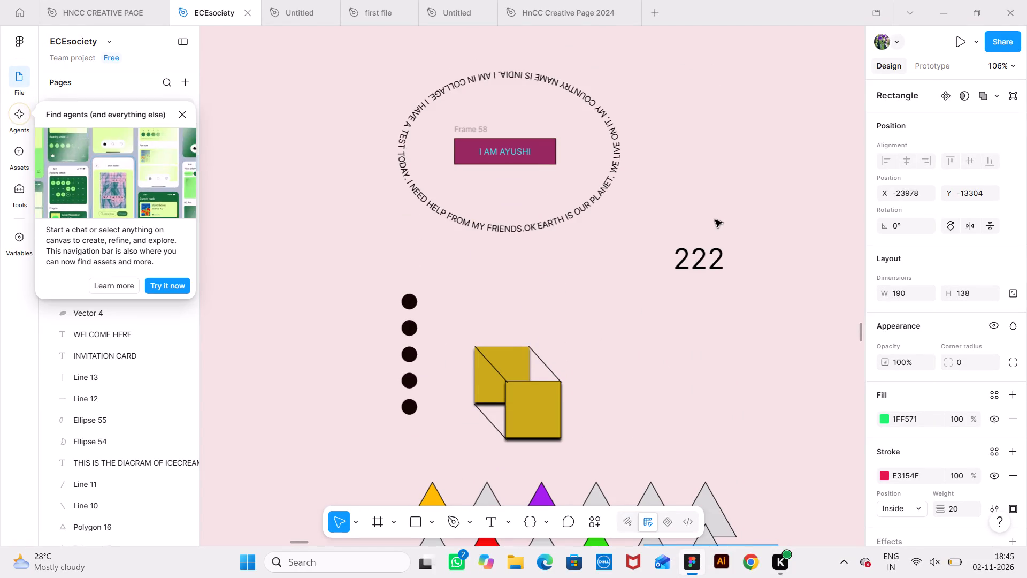
{"action": "scroll", "coordinate": [715, 220], "scroll_direction": "right", "scroll_amount": 2}
{"action": "scroll", "coordinate": [715, 220], "scroll_direction": "up", "scroll_amount": 2}
{"action": "scroll", "coordinate": [715, 220], "scroll_direction": "right", "scroll_amount": 1}
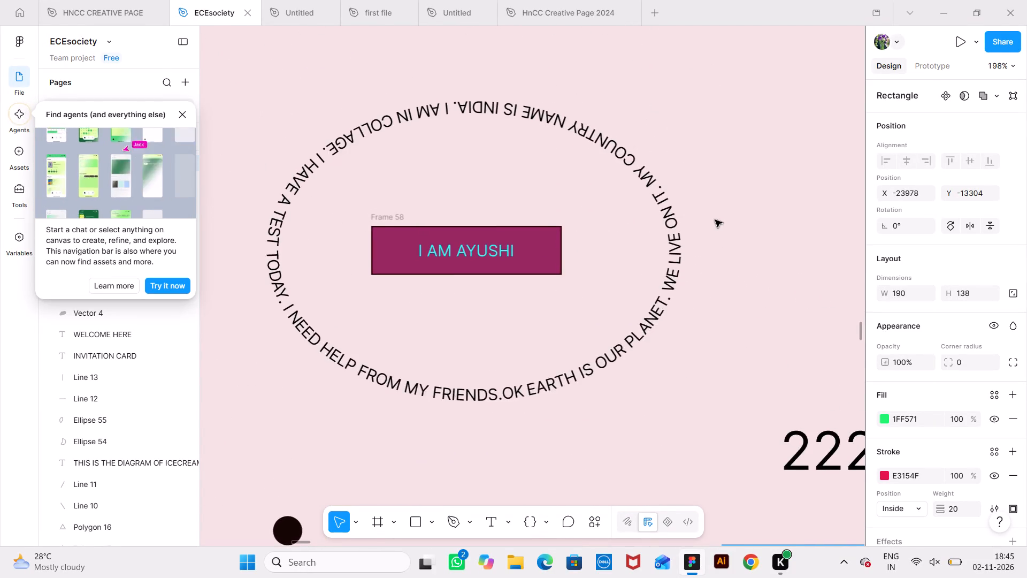
{"action": "scroll", "coordinate": [715, 220], "scroll_direction": "right", "scroll_amount": 1}
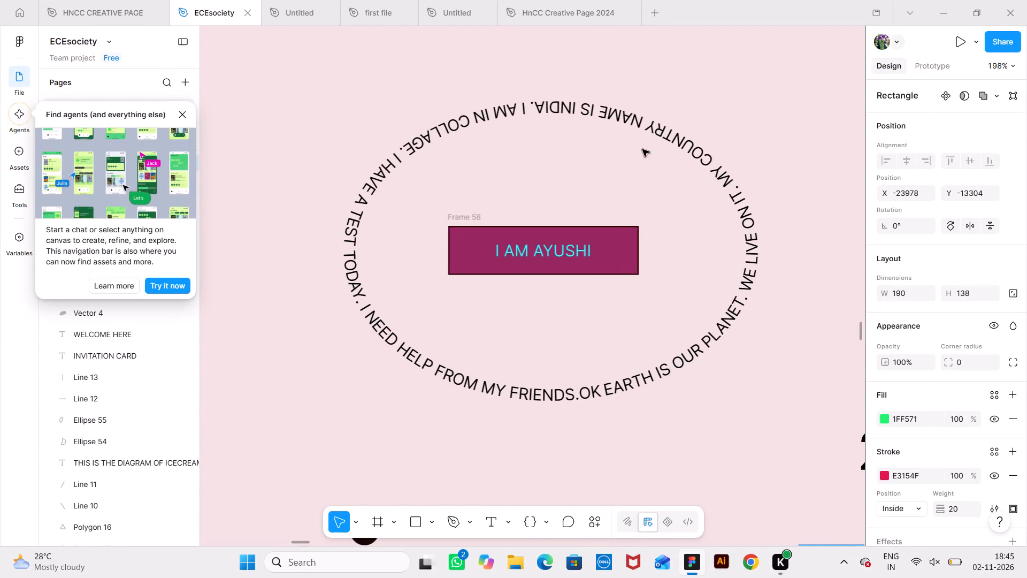
{"action": "left_click", "coordinate": [671, 135]}
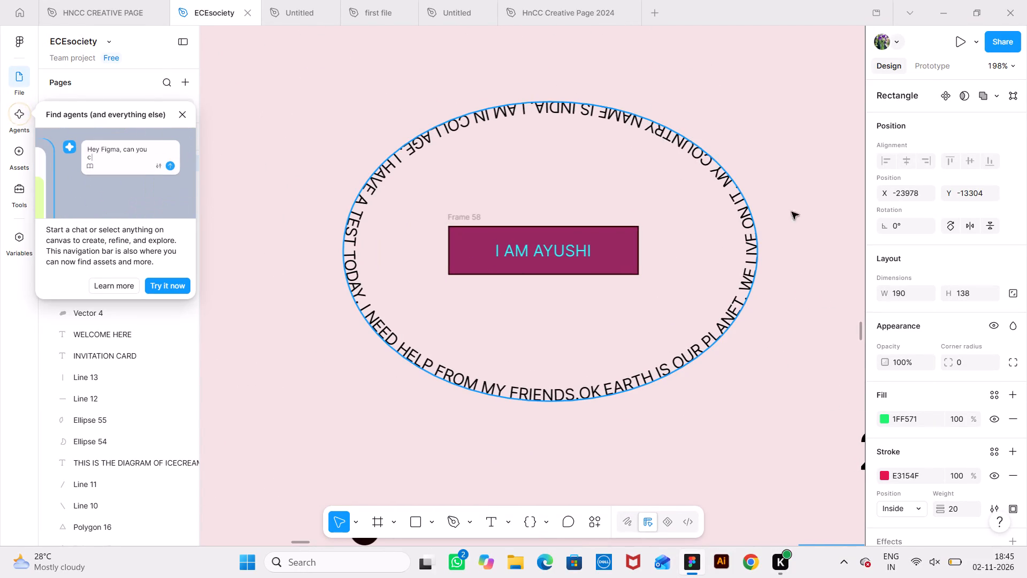
{"action": "left_click", "coordinate": [929, 420]}
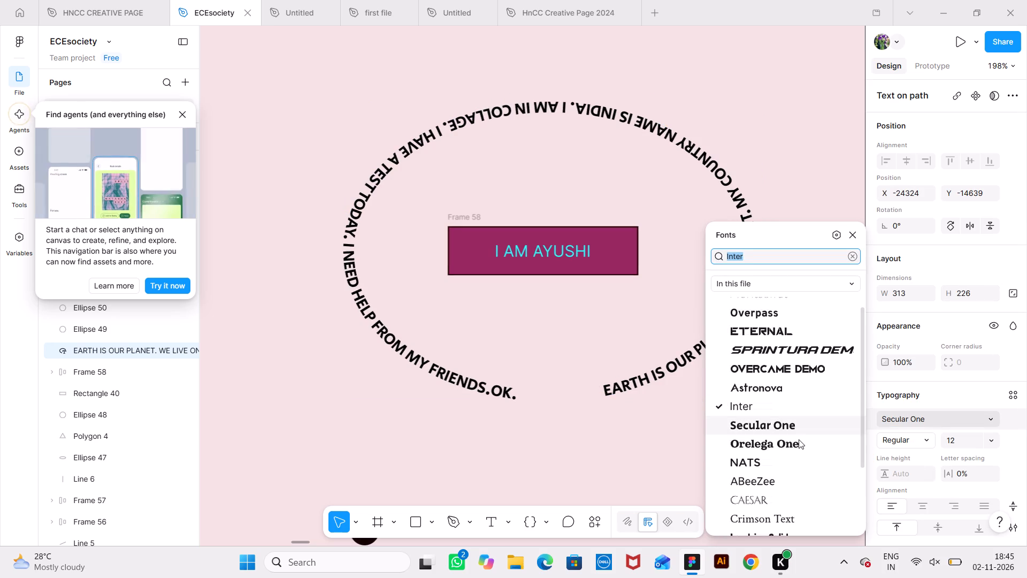
{"action": "left_click", "coordinate": [785, 350]}
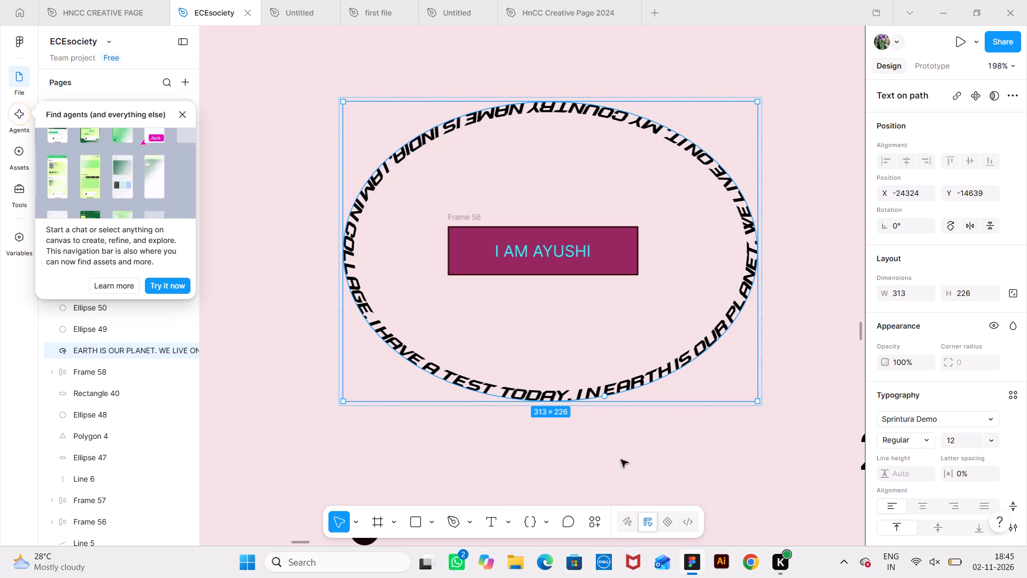
Add a 100 × 100 grey rectangle just outside the lower-left of the oval text.
{"action": "left_click", "coordinate": [420, 520]}
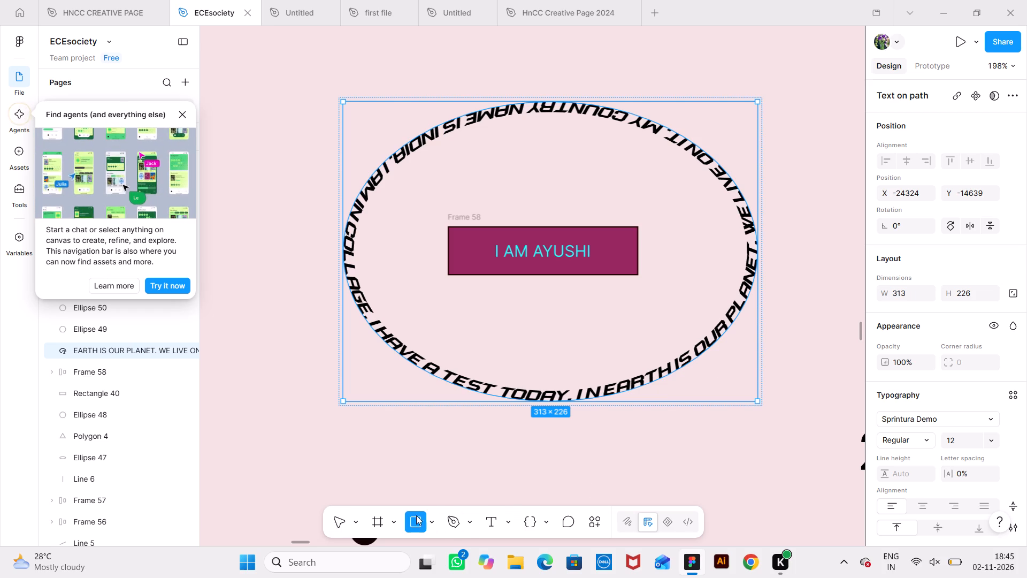
{"action": "left_click", "coordinate": [369, 437]}
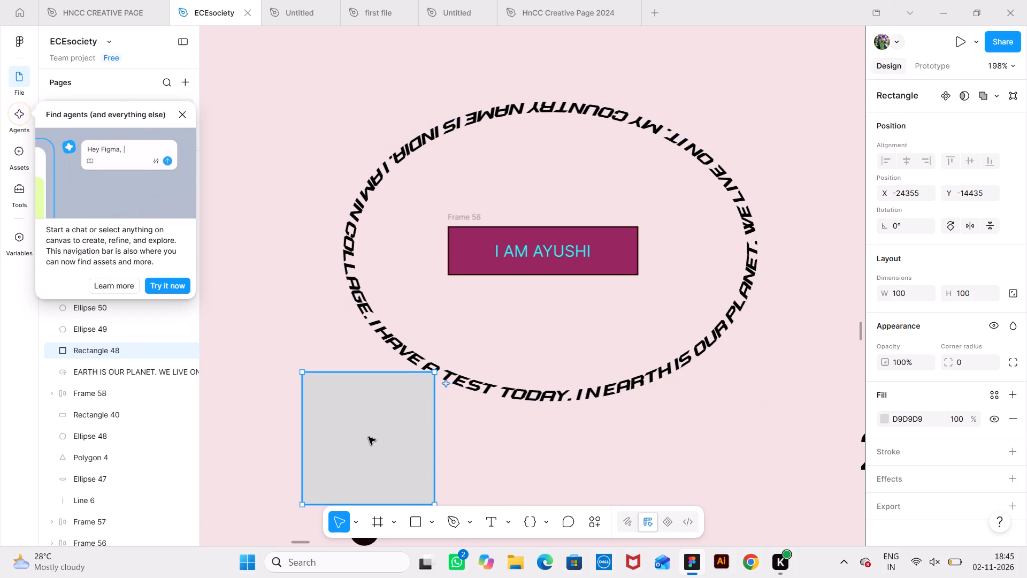
{"action": "left_click_drag", "start_coordinate": [383, 440], "coordinate": [320, 415]}
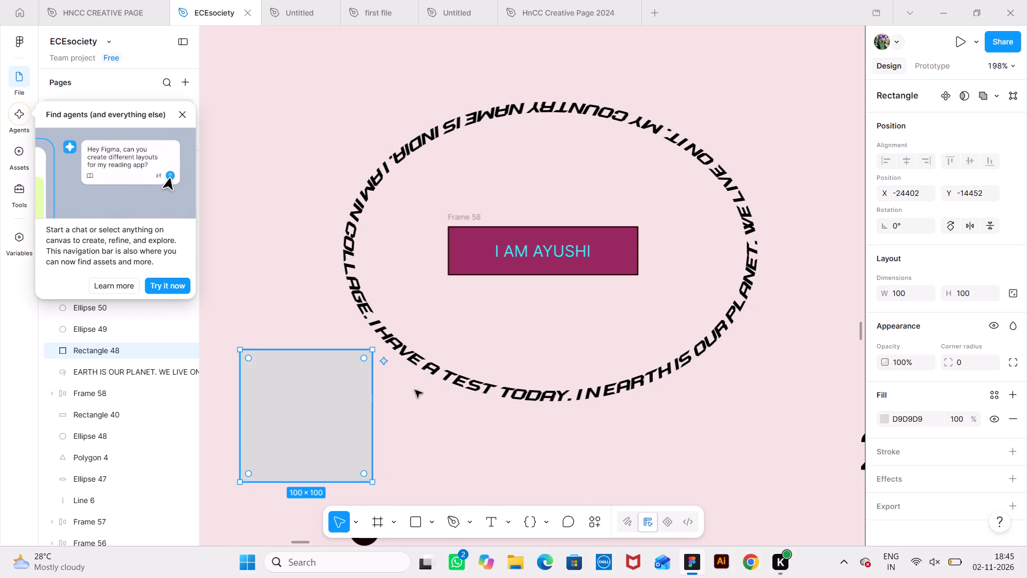
Change the fill of the box drawing's front square to turquoise 18C7CA.
{"action": "scroll", "coordinate": [466, 407], "scroll_direction": "down", "scroll_amount": 2}
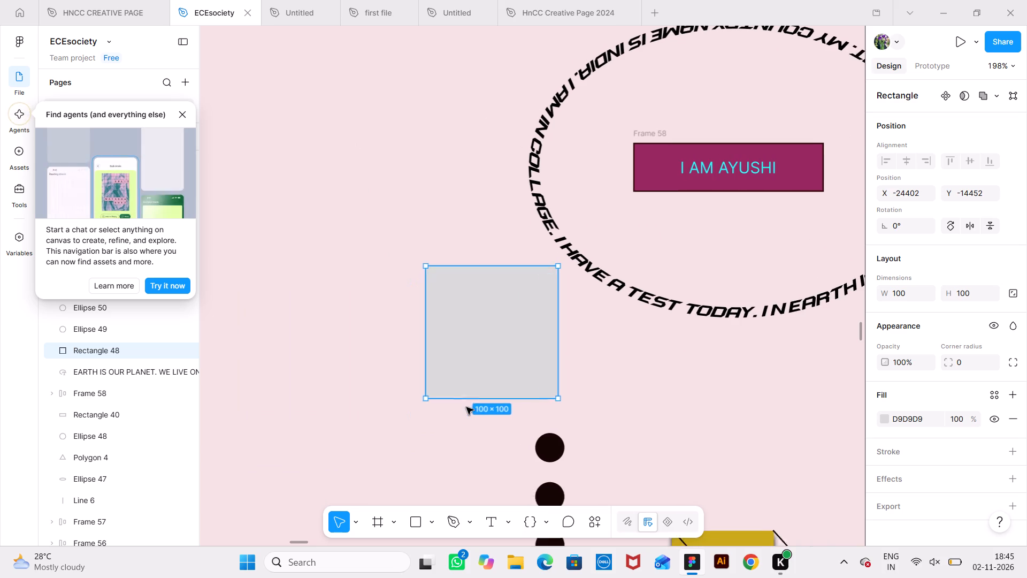
{"action": "scroll", "coordinate": [466, 407], "scroll_direction": "down", "scroll_amount": 1}
{"action": "scroll", "coordinate": [699, 324], "scroll_direction": "down", "scroll_amount": 2}
{"action": "scroll", "coordinate": [699, 324], "scroll_direction": "left", "scroll_amount": 1}
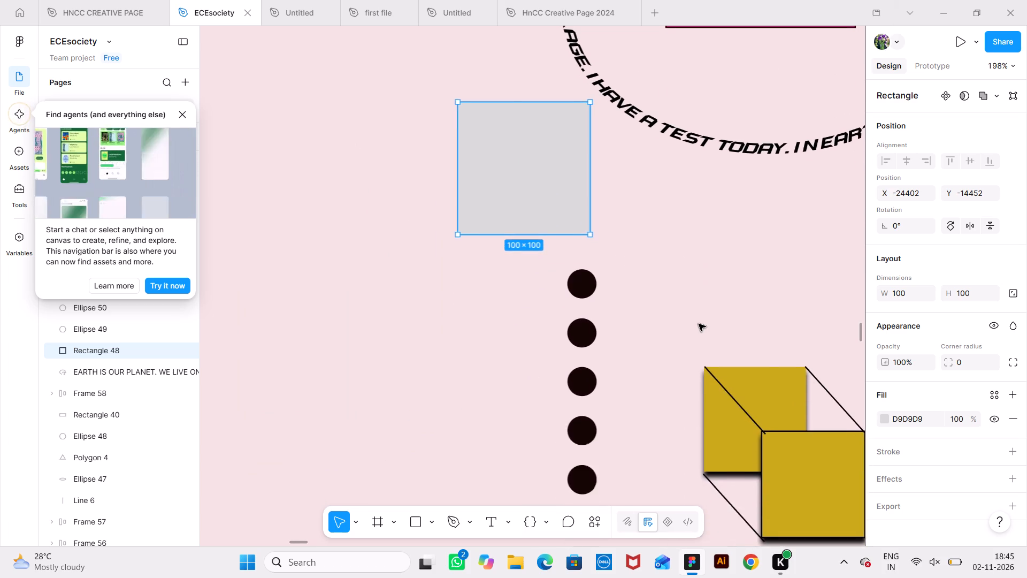
{"action": "scroll", "coordinate": [699, 324], "scroll_direction": "left", "scroll_amount": 2}
{"action": "scroll", "coordinate": [699, 324], "scroll_direction": "down", "scroll_amount": 2}
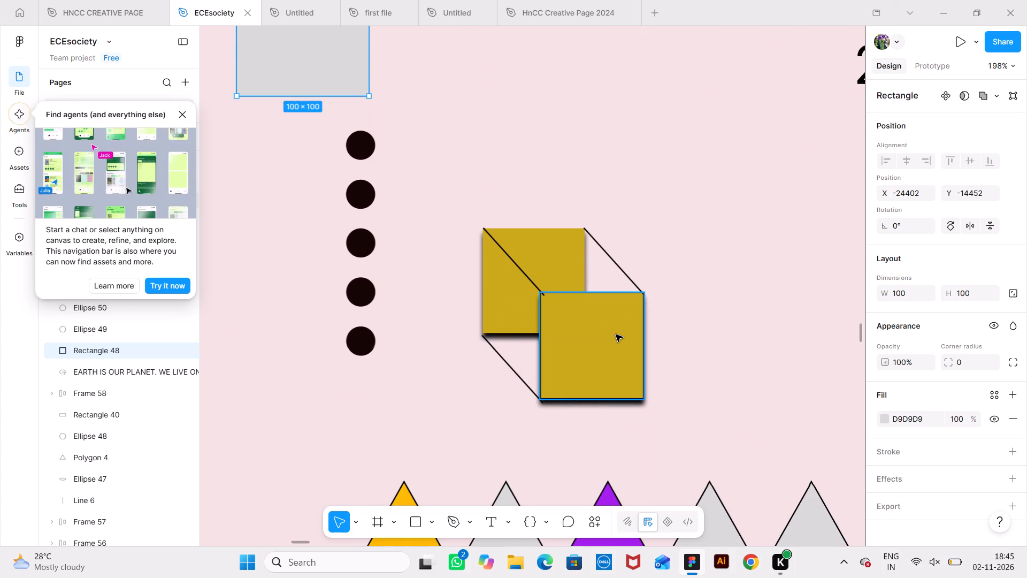
{"action": "left_click", "coordinate": [616, 334]}
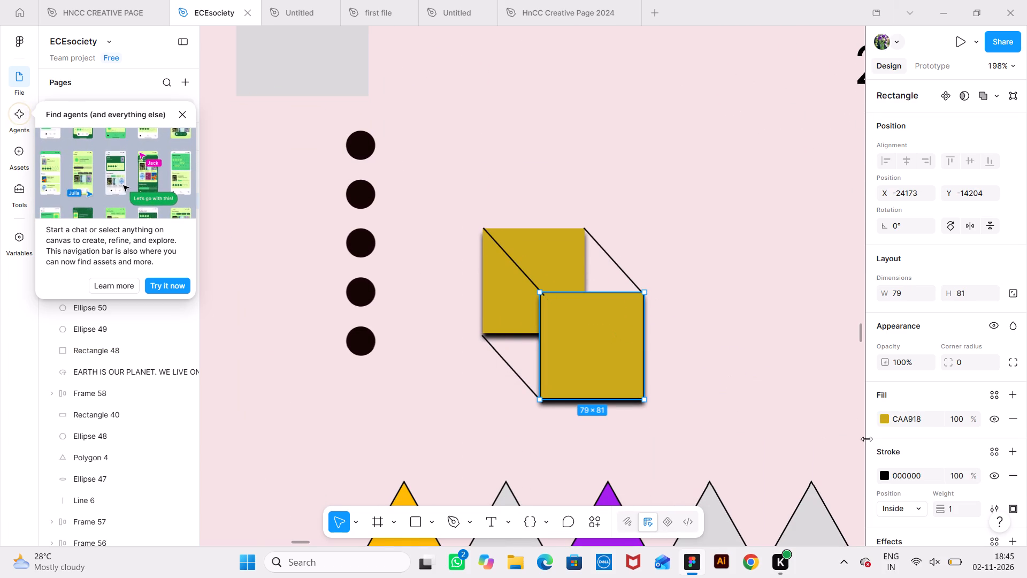
{"action": "left_click", "coordinate": [885, 418]}
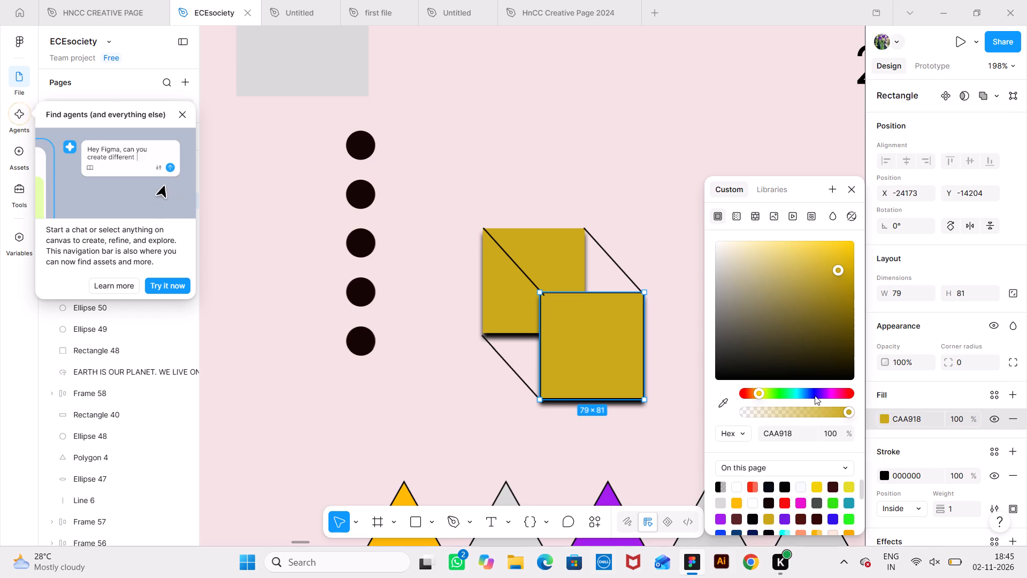
{"action": "left_click", "coordinate": [798, 393]}
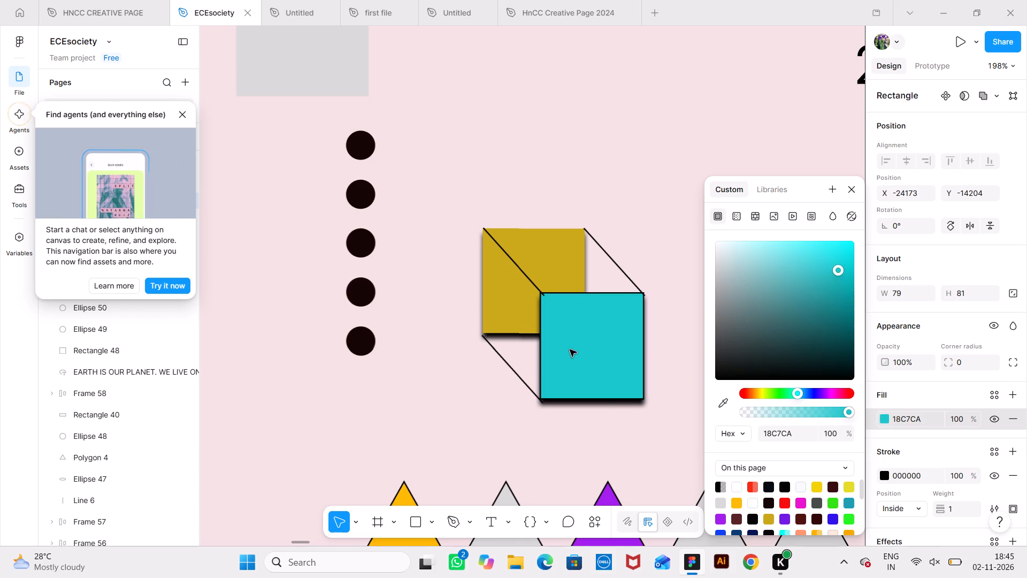
Change the fill of the box drawing's back square to blue 1841CA.
{"action": "left_click", "coordinate": [557, 280]}
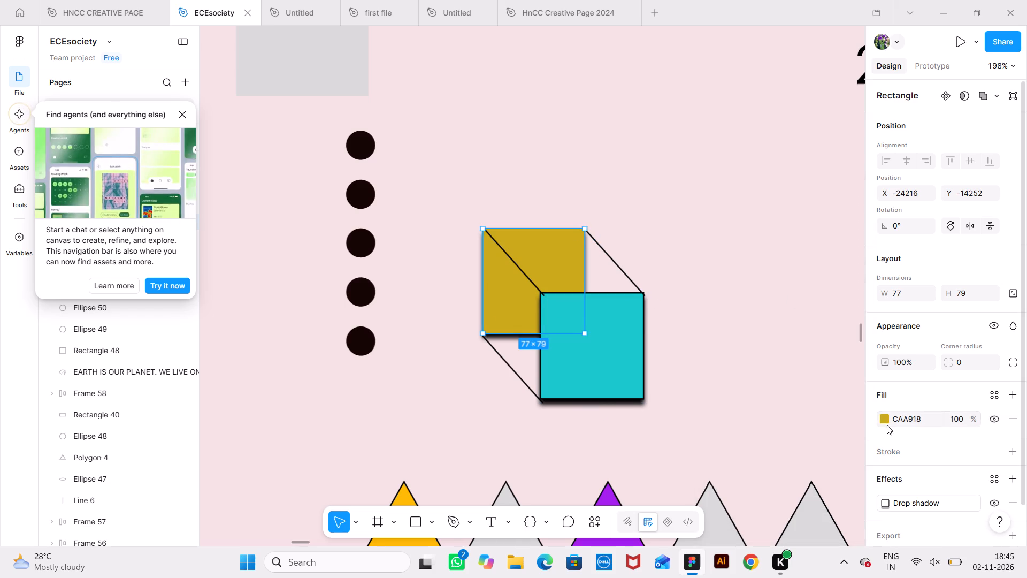
{"action": "left_click", "coordinate": [883, 416]}
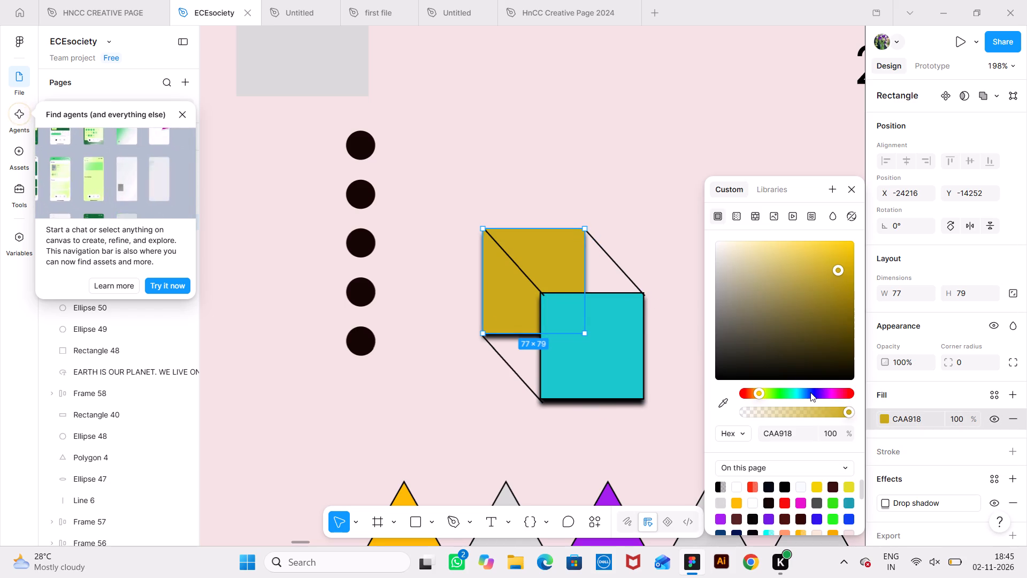
{"action": "left_click", "coordinate": [810, 392]}
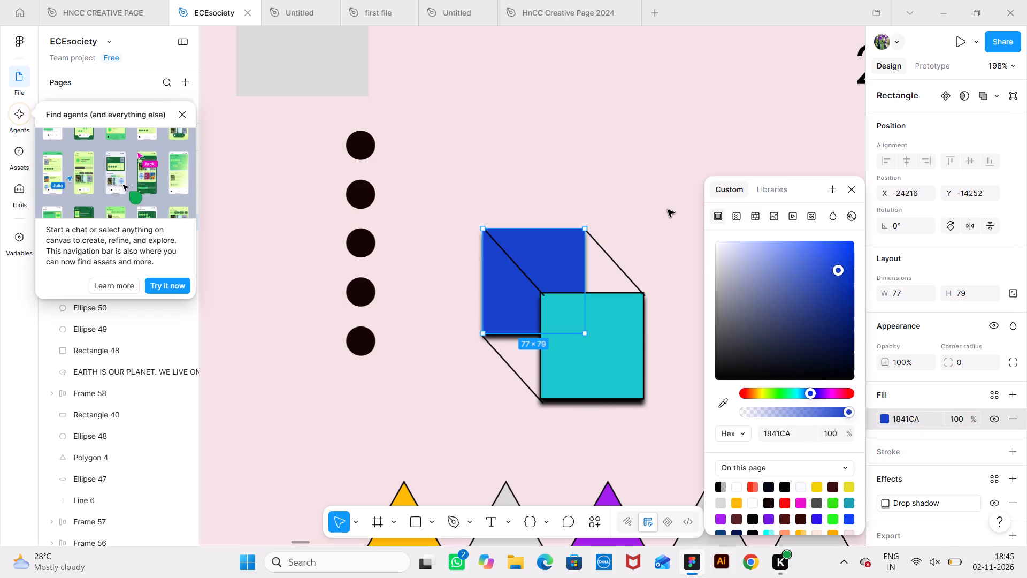
{"action": "left_click", "coordinate": [668, 210]}
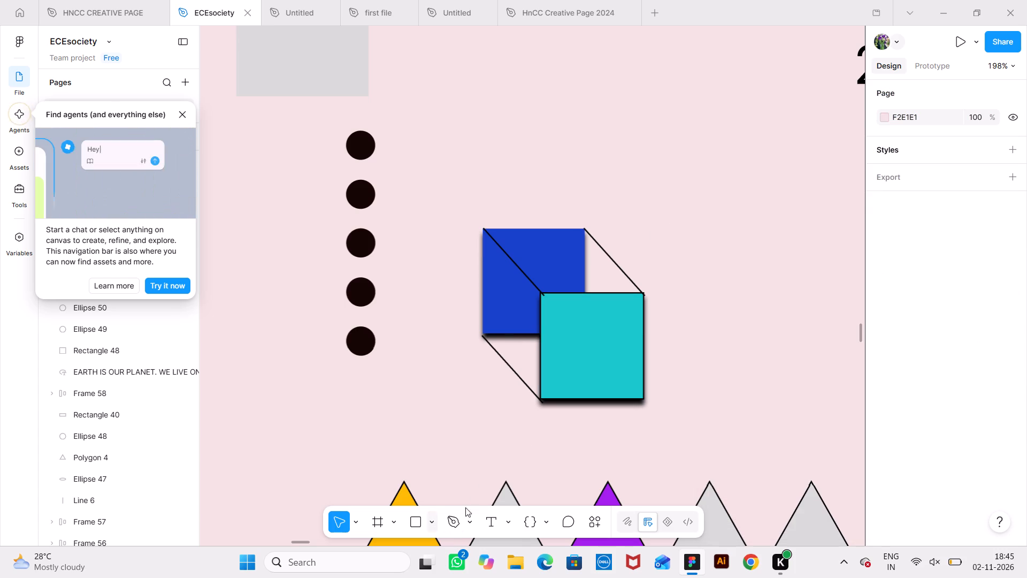
Trace the slanted top face between the box drawing's two squares with the Pen tool and paint it yellow E3DD24.
{"action": "left_click", "coordinate": [457, 518]}
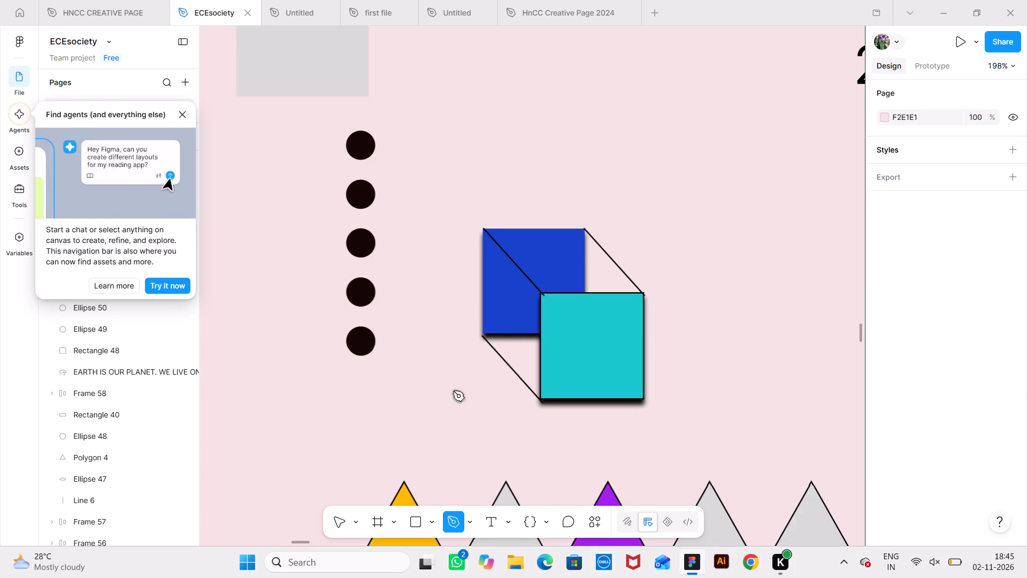
{"action": "left_click", "coordinate": [487, 230]}
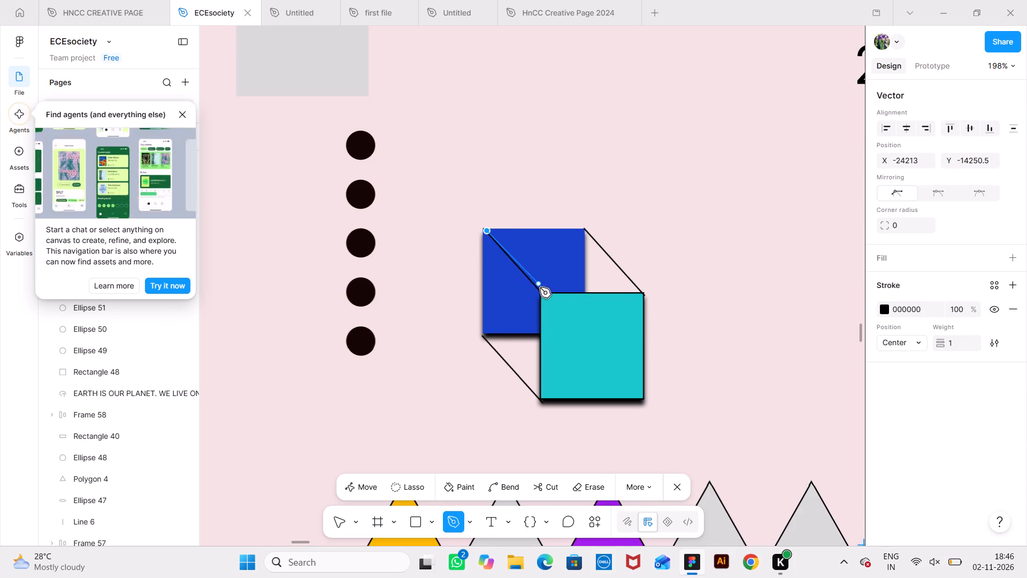
{"action": "left_click", "coordinate": [541, 292]}
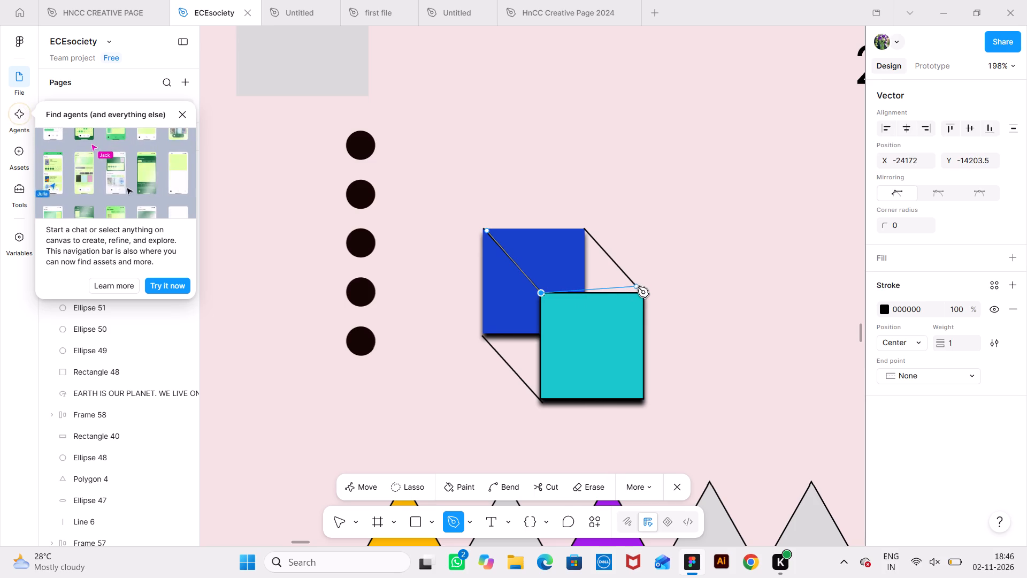
{"action": "left_click", "coordinate": [639, 291]}
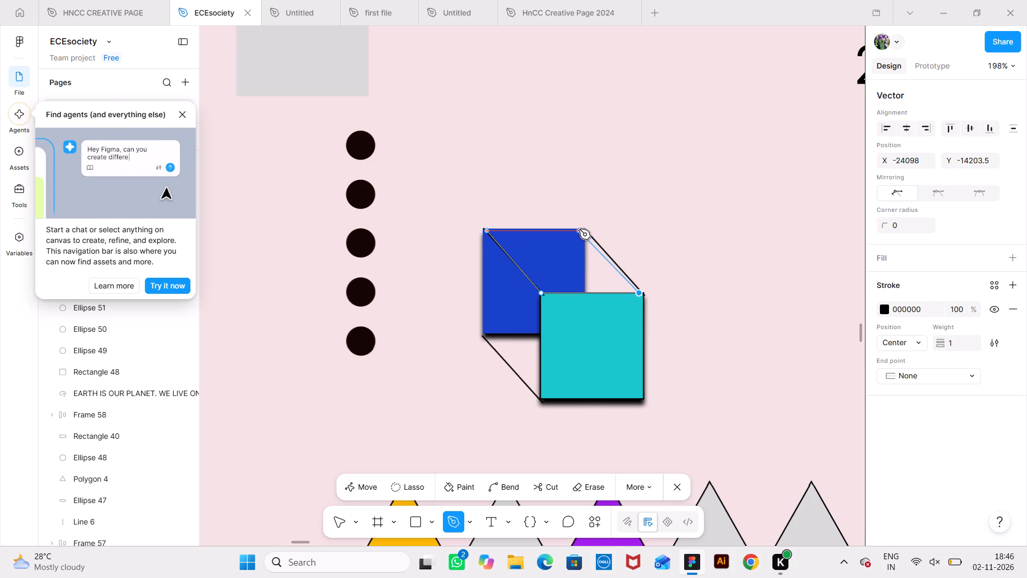
{"action": "left_click", "coordinate": [641, 293]}
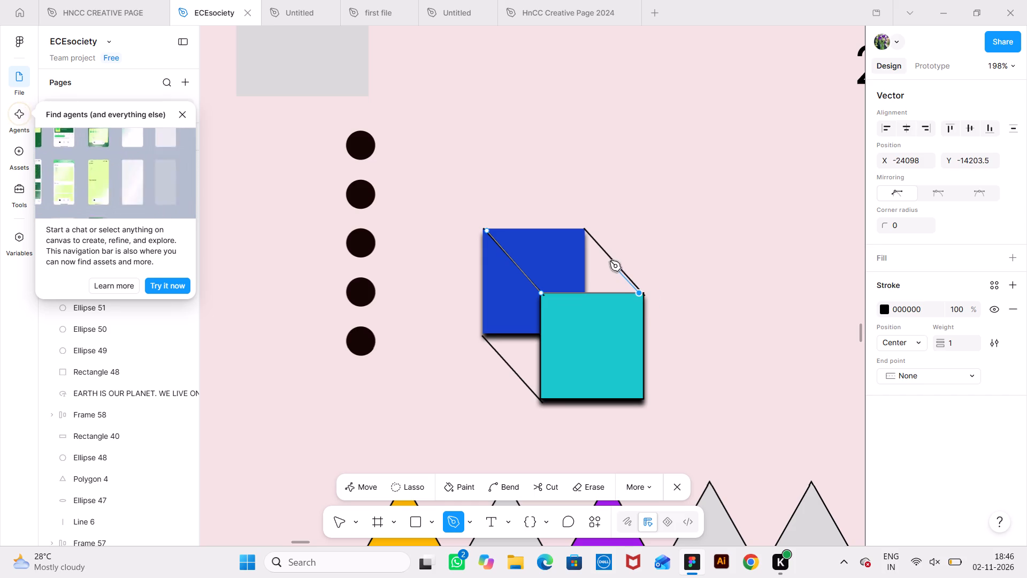
{"action": "left_click", "coordinate": [582, 228]}
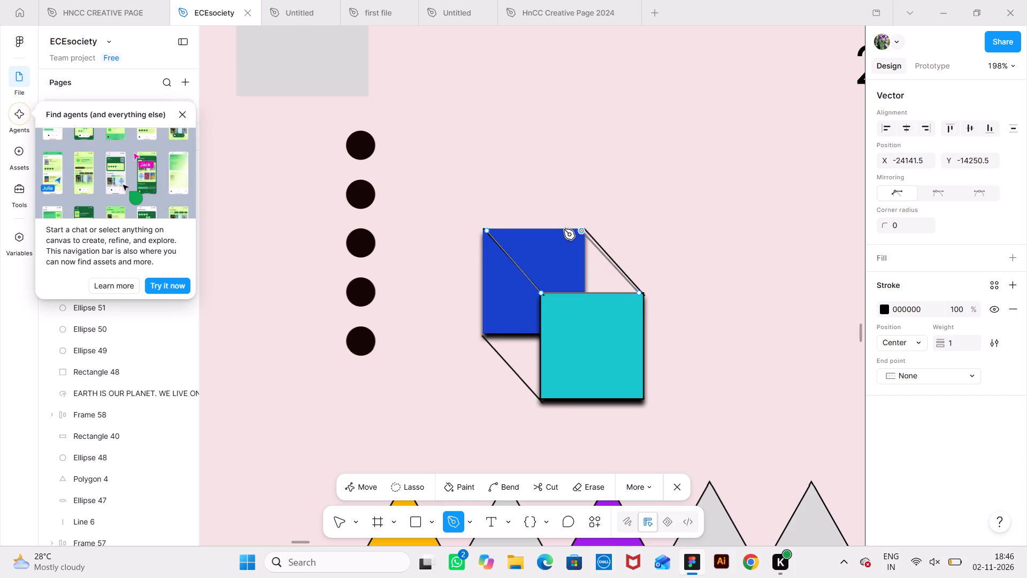
{"action": "left_click", "coordinate": [488, 230]}
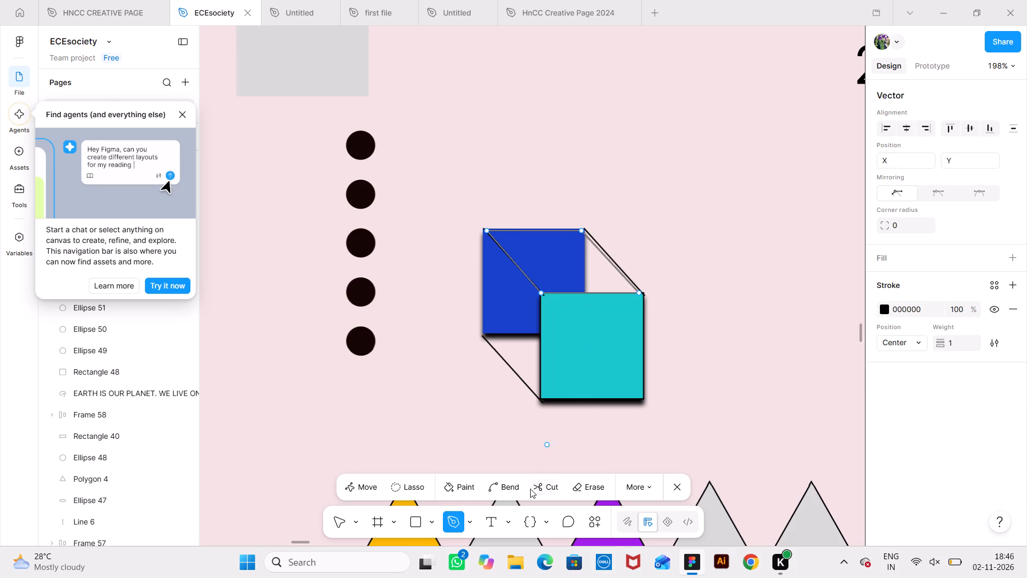
{"action": "left_click", "coordinate": [459, 488]}
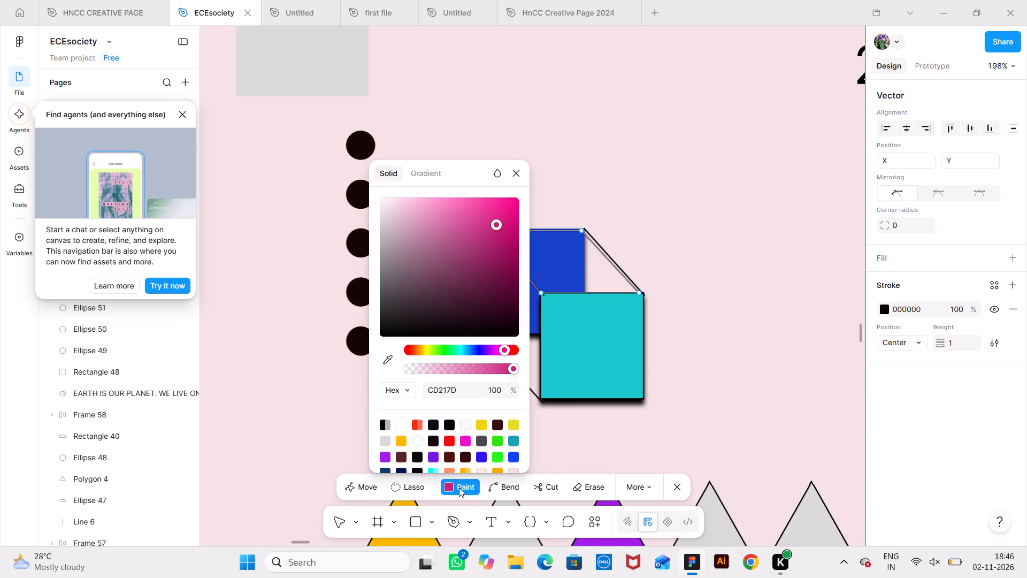
{"action": "left_click", "coordinate": [518, 427]}
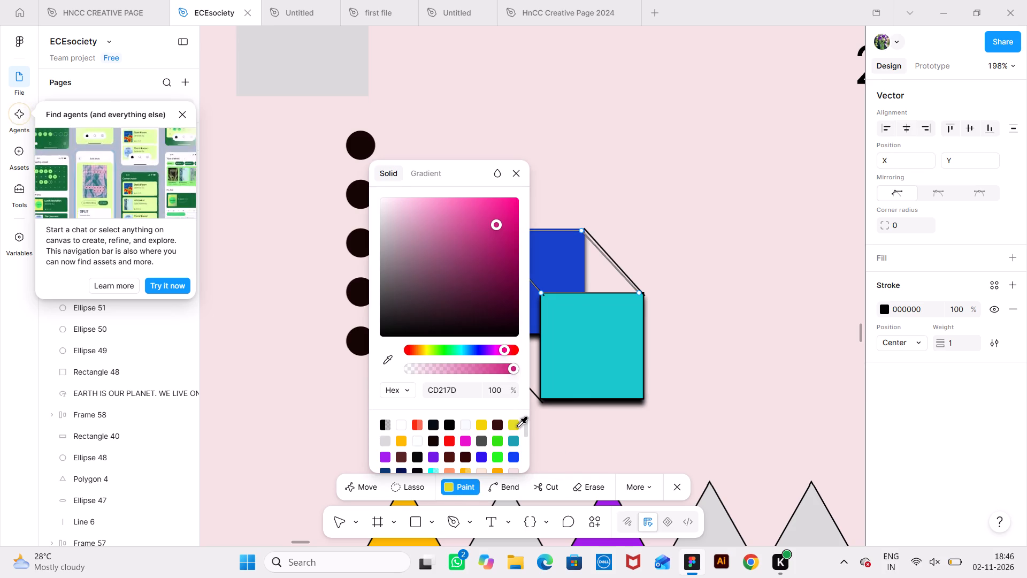
{"action": "left_click", "coordinate": [577, 267]}
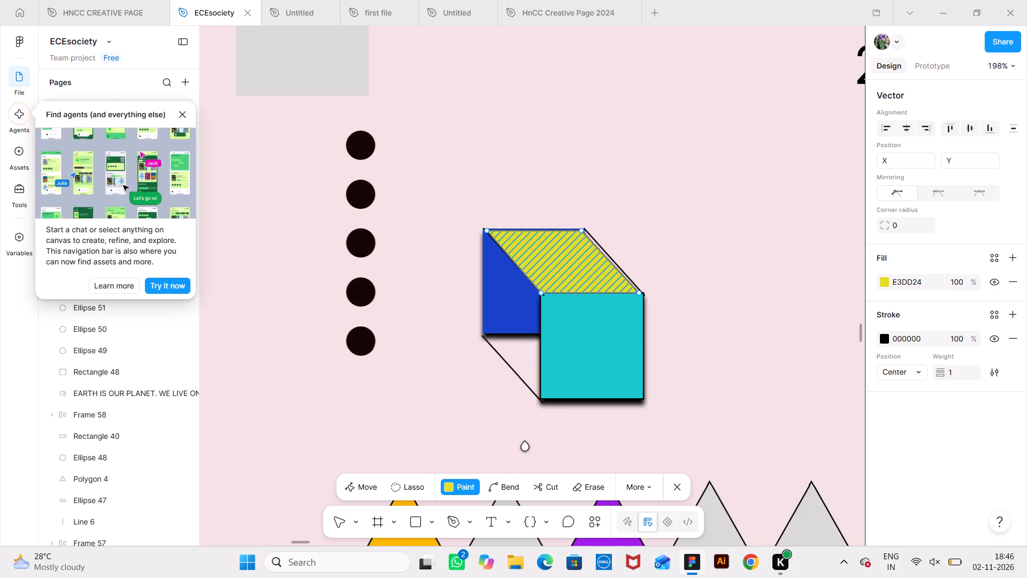
Outline the open triangle beneath the blue square with the Pen tool and paint it the same yellow, finishing the vector shape.
{"action": "left_click", "coordinate": [451, 528]}
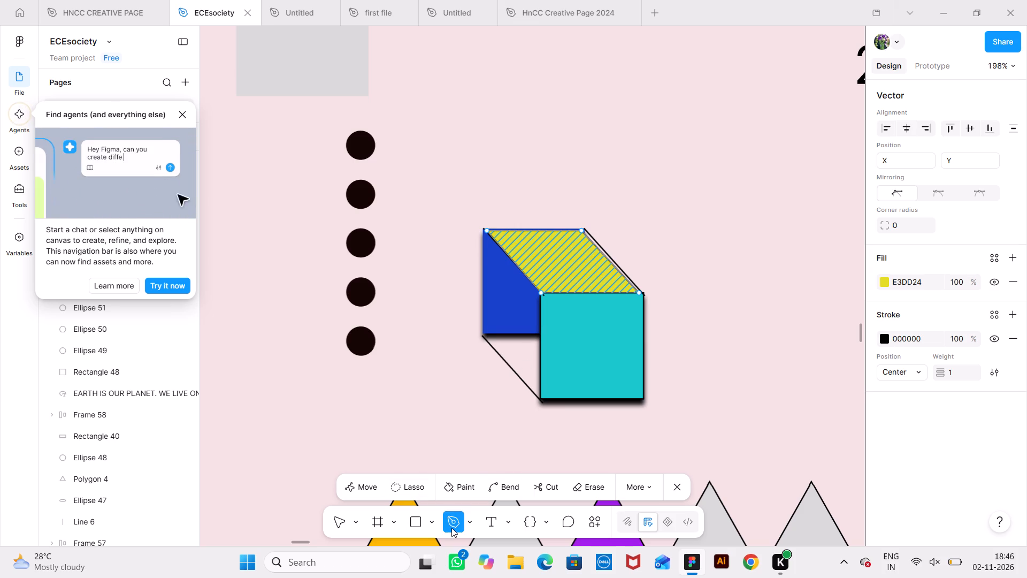
{"action": "left_click", "coordinate": [487, 338]}
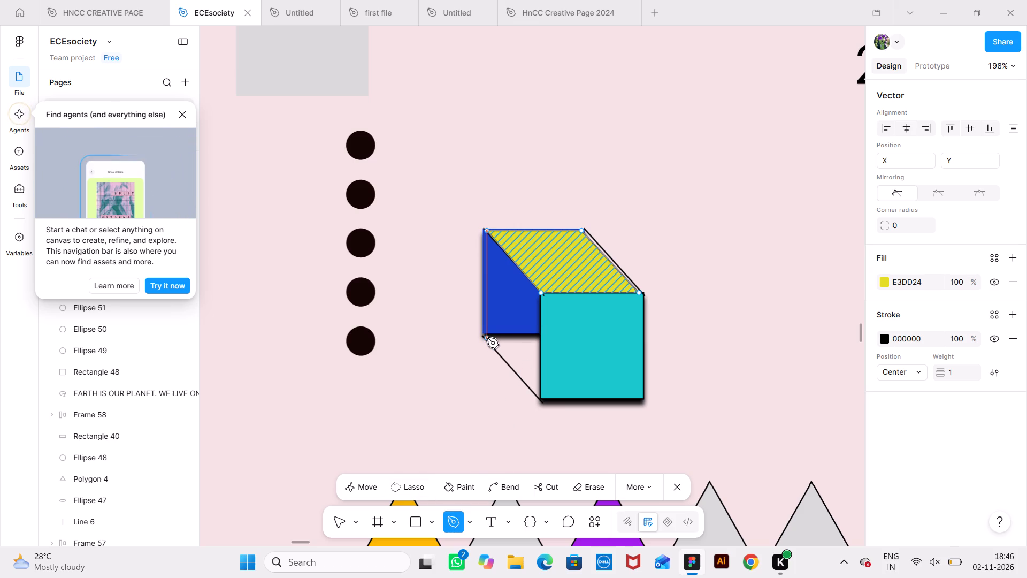
{"action": "left_click", "coordinate": [539, 337]}
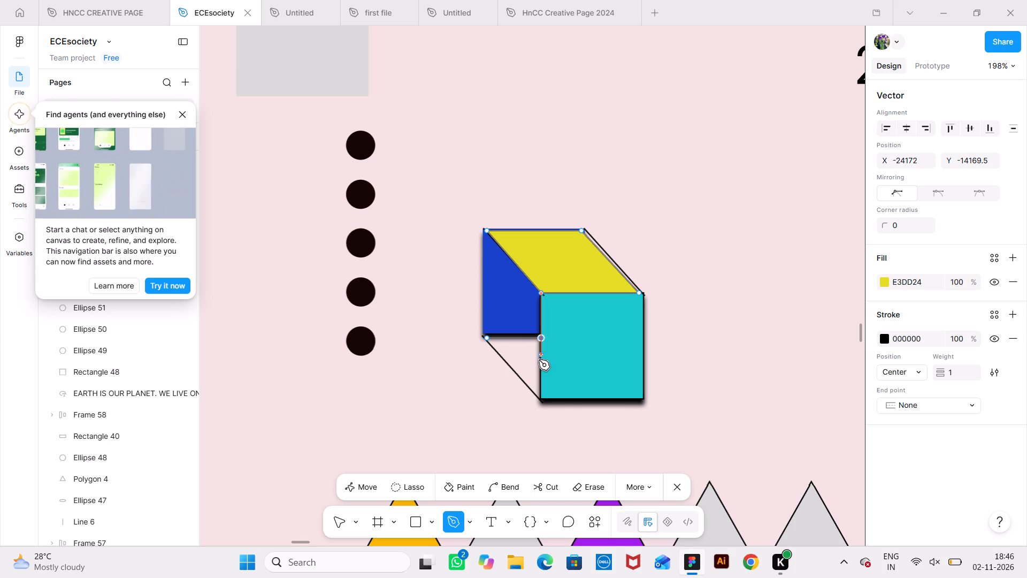
{"action": "left_click", "coordinate": [541, 397]}
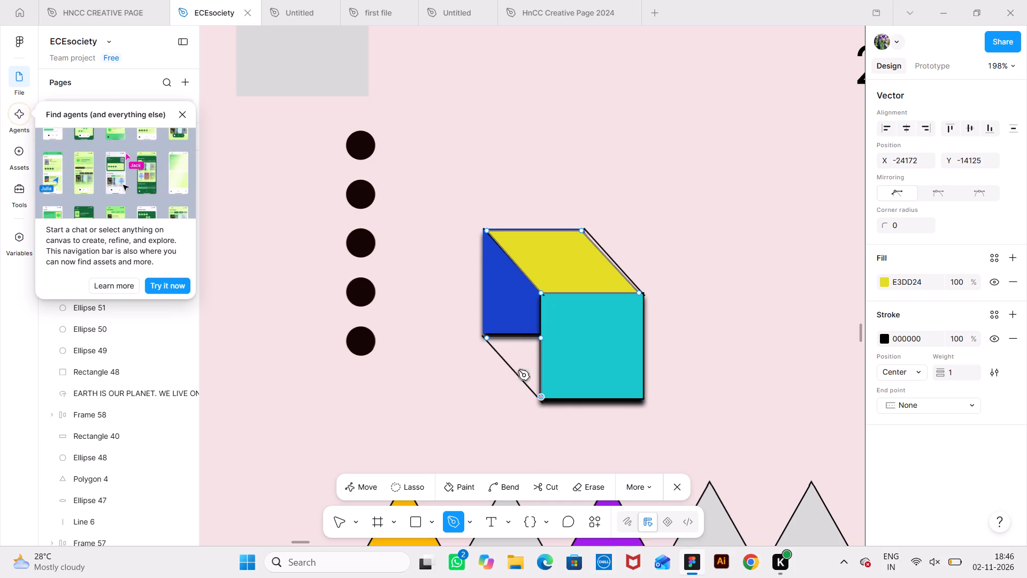
{"action": "left_click", "coordinate": [485, 338]}
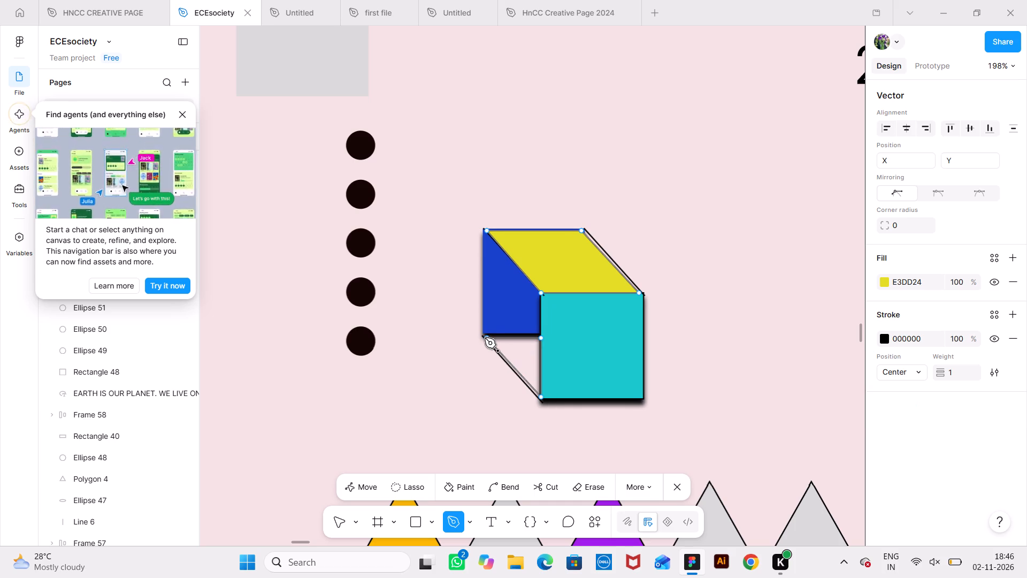
{"action": "left_click", "coordinate": [460, 494]}
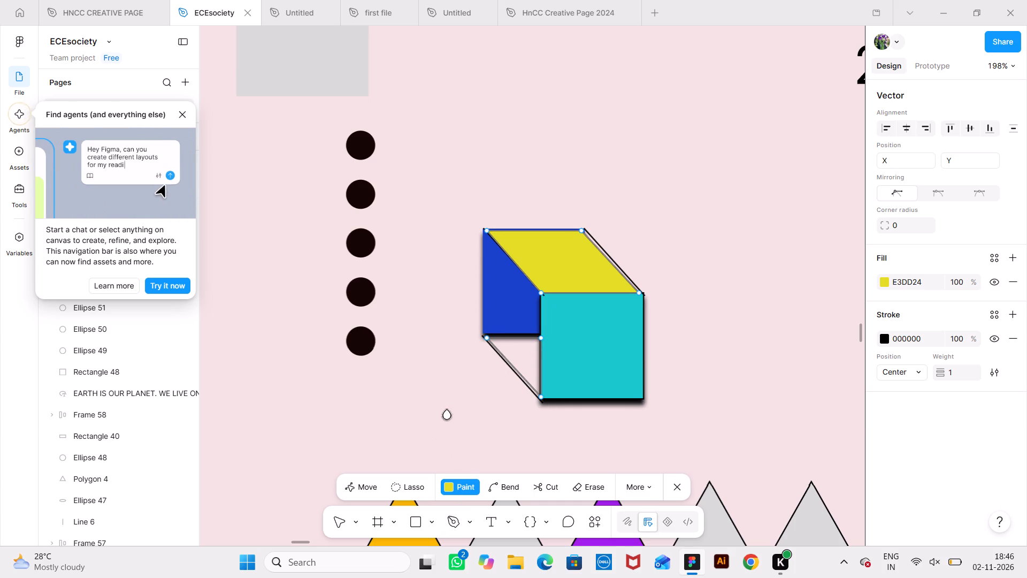
{"action": "left_click", "coordinate": [523, 364]}
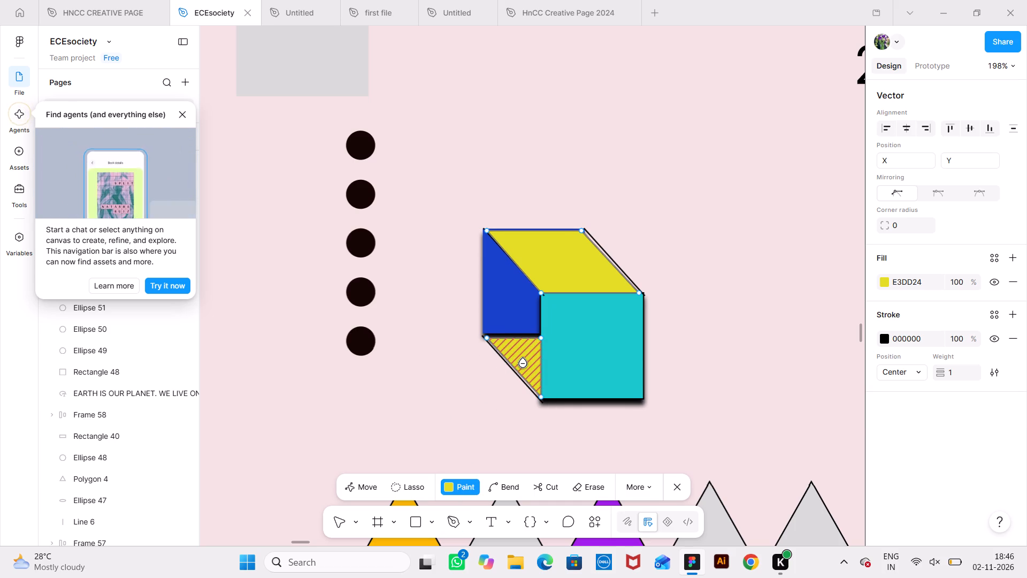
{"action": "left_click", "coordinate": [597, 429]}
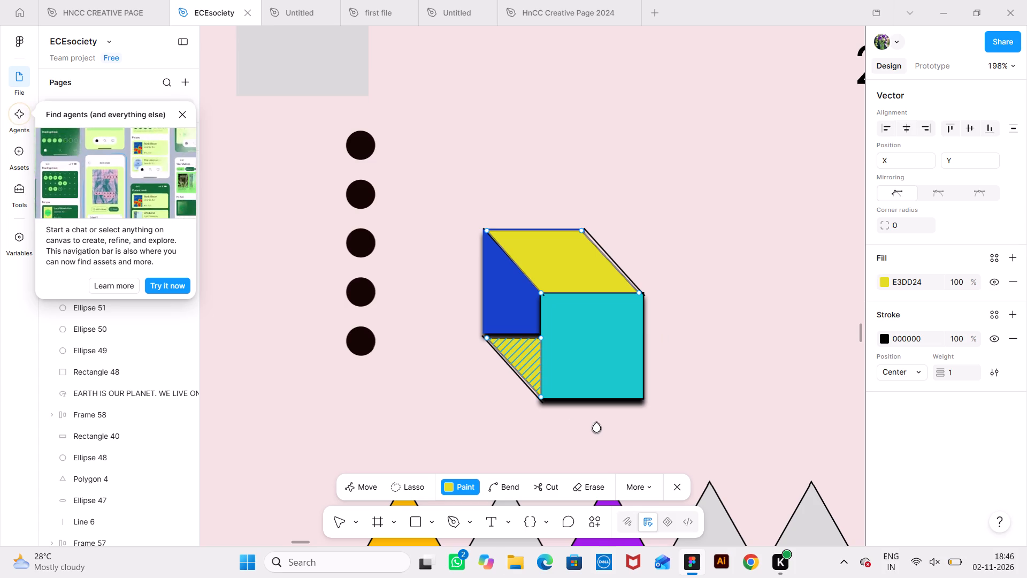
{"action": "left_click", "coordinate": [349, 517]}
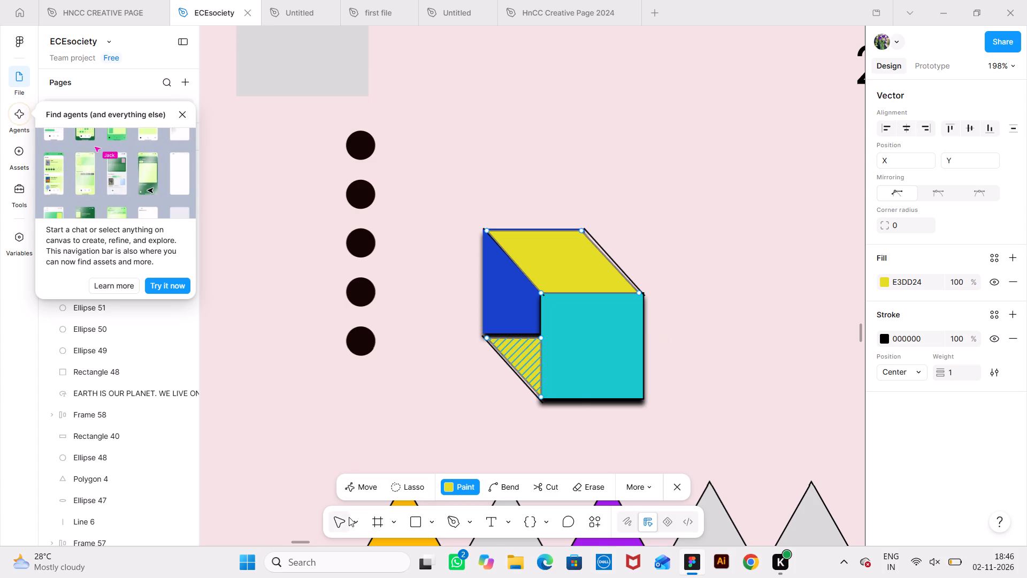
{"action": "left_click", "coordinate": [450, 413]}
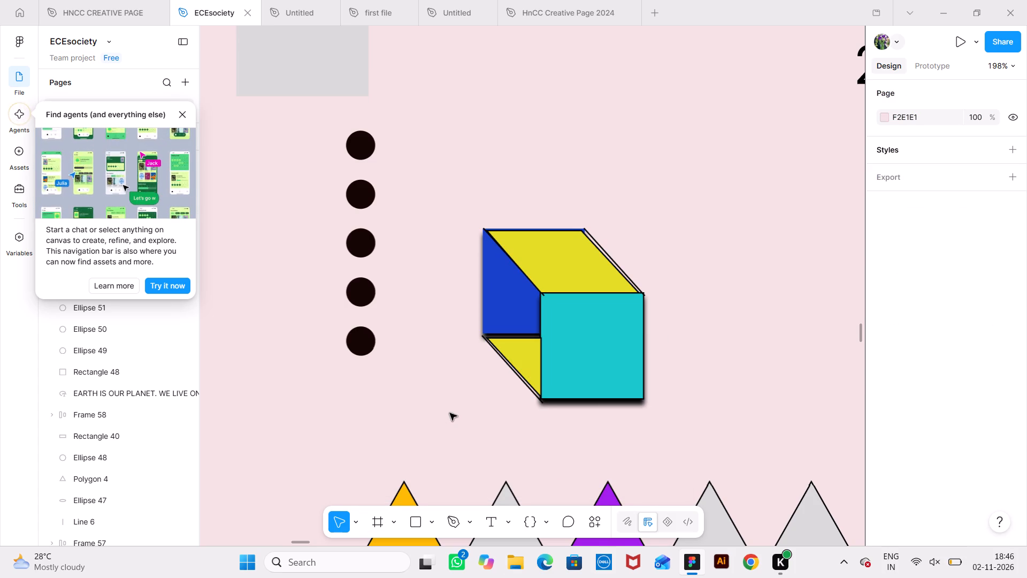
Move the box drawing's turquoise front square up and to the right, clear of the blue square.
{"action": "left_click", "coordinate": [589, 356]}
{"action": "left_click_drag", "start_coordinate": [589, 356], "coordinate": [609, 288]}
{"action": "left_click_drag", "start_coordinate": [635, 236], "coordinate": [693, 109]}
Move the yellow vector shape off the blue square onto the turquoise square, to about X -24102, Y -14351.
{"action": "left_click", "coordinate": [576, 249]}
{"action": "left_click_drag", "start_coordinate": [576, 249], "coordinate": [623, 77]}
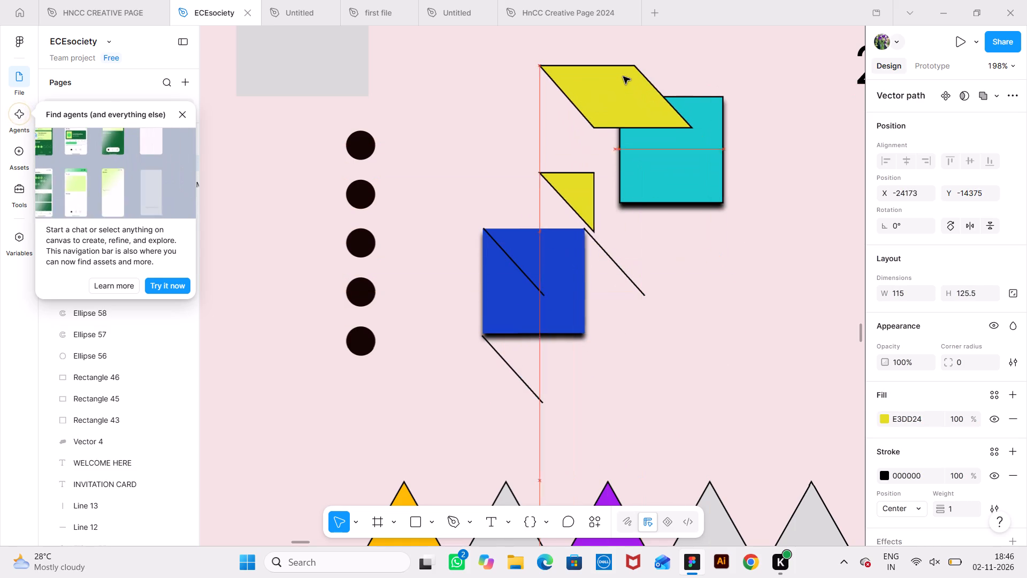
{"action": "left_click_drag", "start_coordinate": [623, 77], "coordinate": [670, 50]}
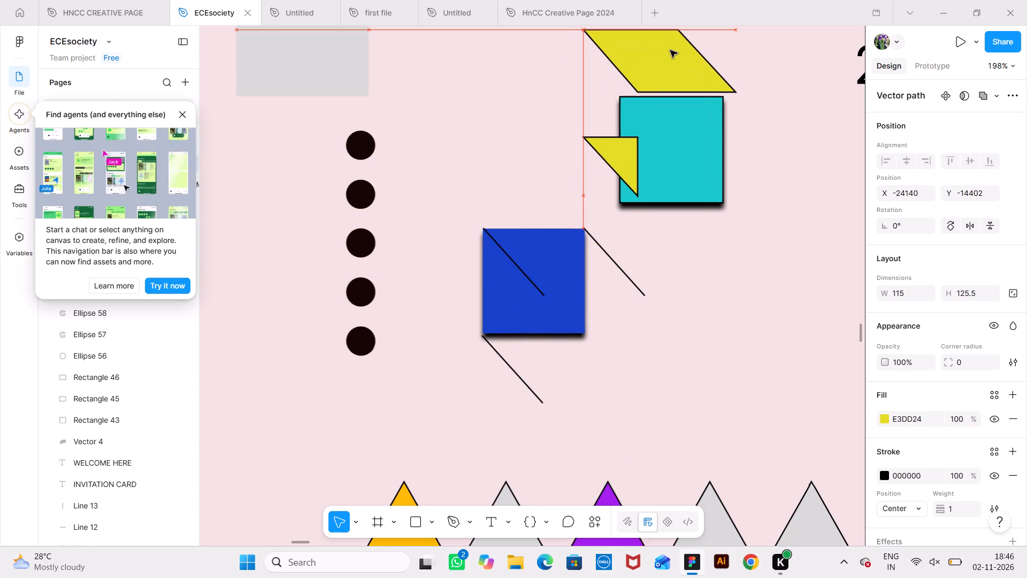
{"action": "left_click_drag", "start_coordinate": [670, 50], "coordinate": [670, 53]}
{"action": "left_click_drag", "start_coordinate": [682, 70], "coordinate": [758, 124]}
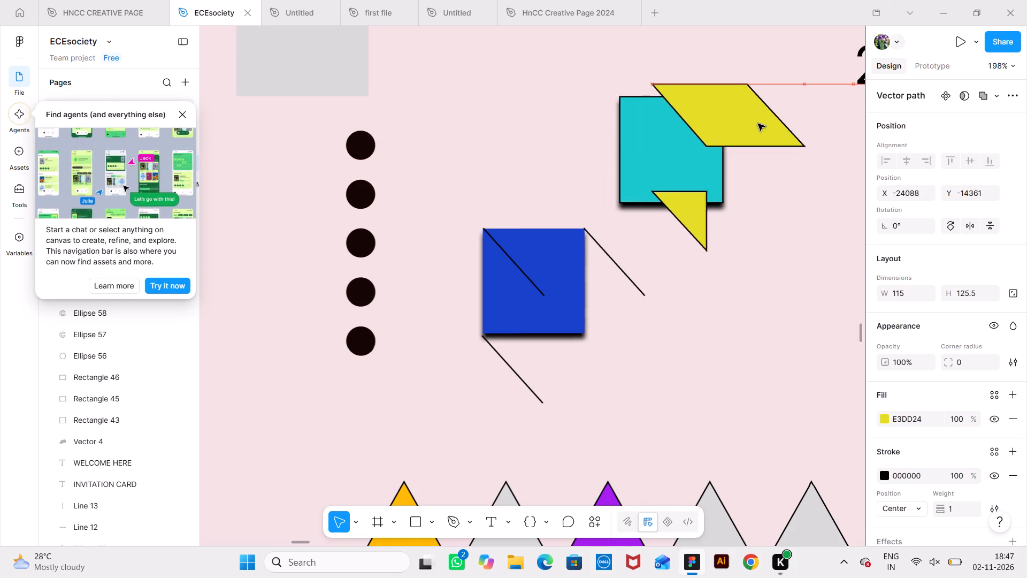
{"action": "left_click_drag", "start_coordinate": [758, 124], "coordinate": [727, 138]}
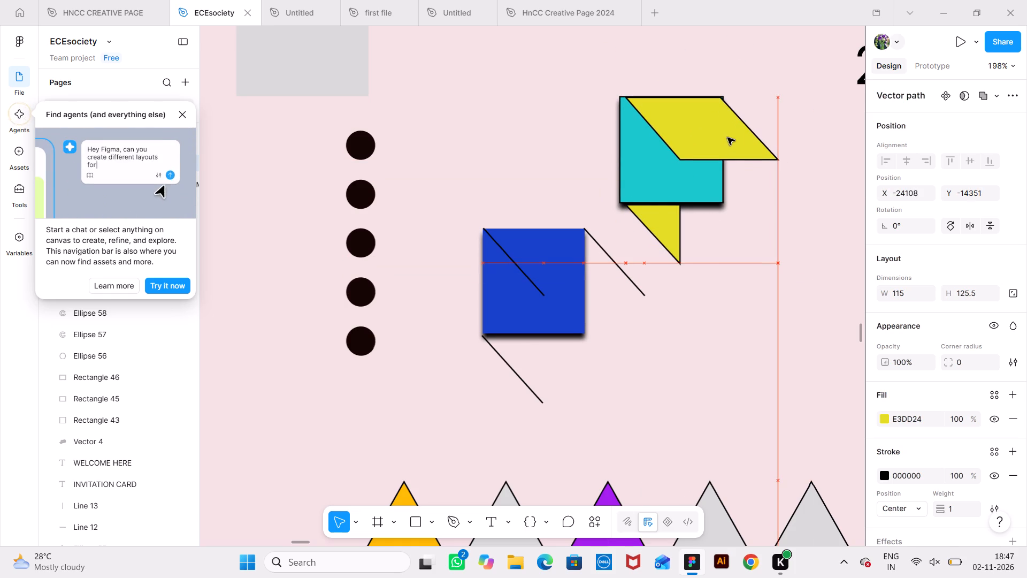
{"action": "left_click_drag", "start_coordinate": [727, 138], "coordinate": [731, 136]}
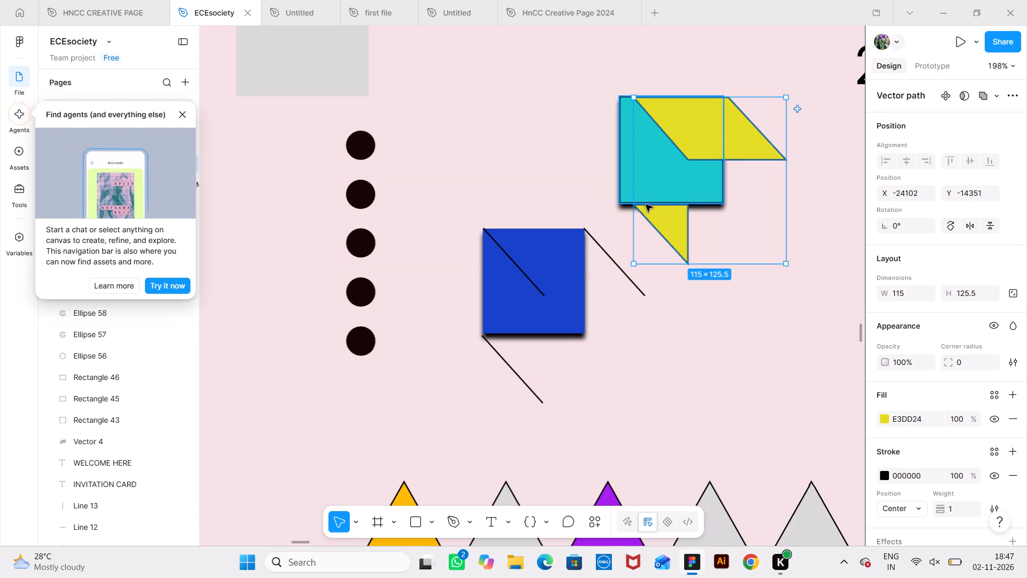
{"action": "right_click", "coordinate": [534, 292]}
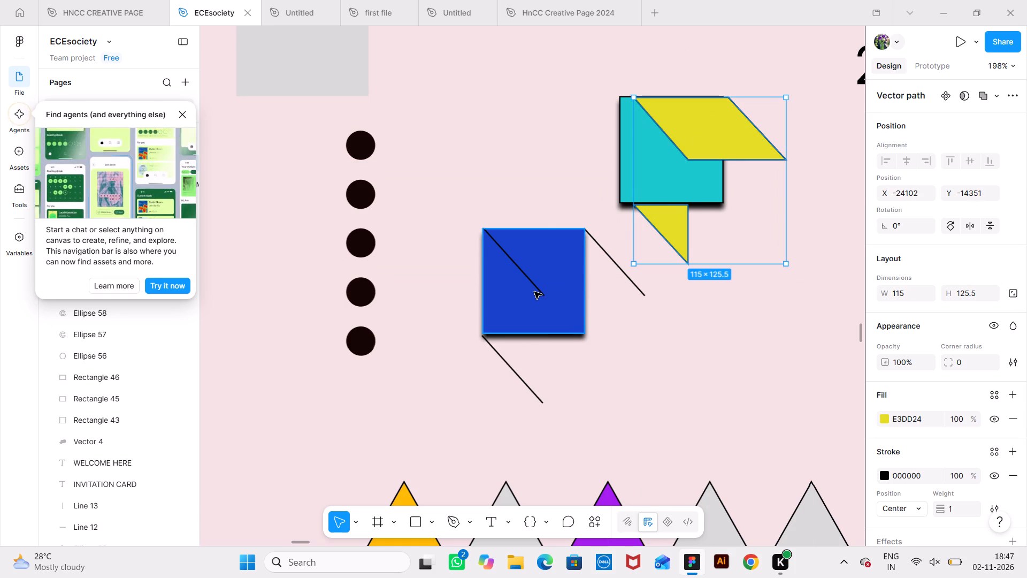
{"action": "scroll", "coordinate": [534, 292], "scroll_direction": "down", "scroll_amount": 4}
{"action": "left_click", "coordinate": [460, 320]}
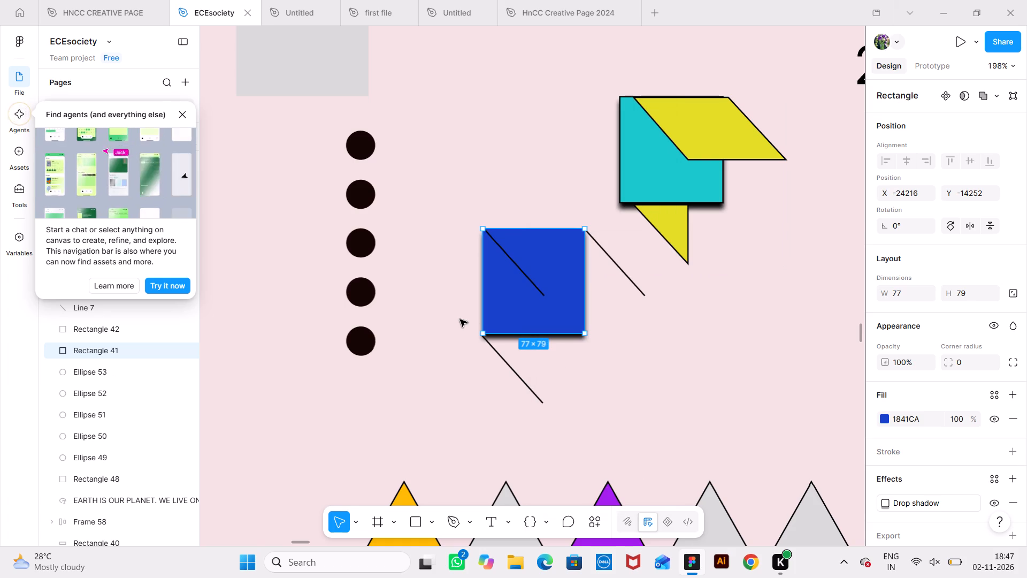
Move the column's top black circle to the left of the second one and the third to its right, keeping them 22 × 22.
{"action": "left_click", "coordinate": [357, 150]}
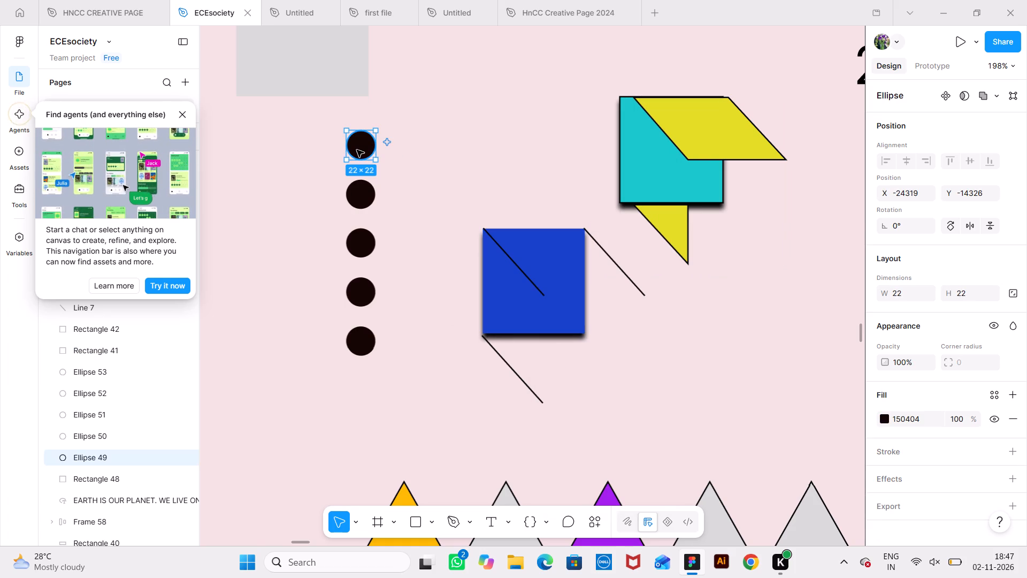
{"action": "left_click_drag", "start_coordinate": [357, 150], "coordinate": [315, 200]}
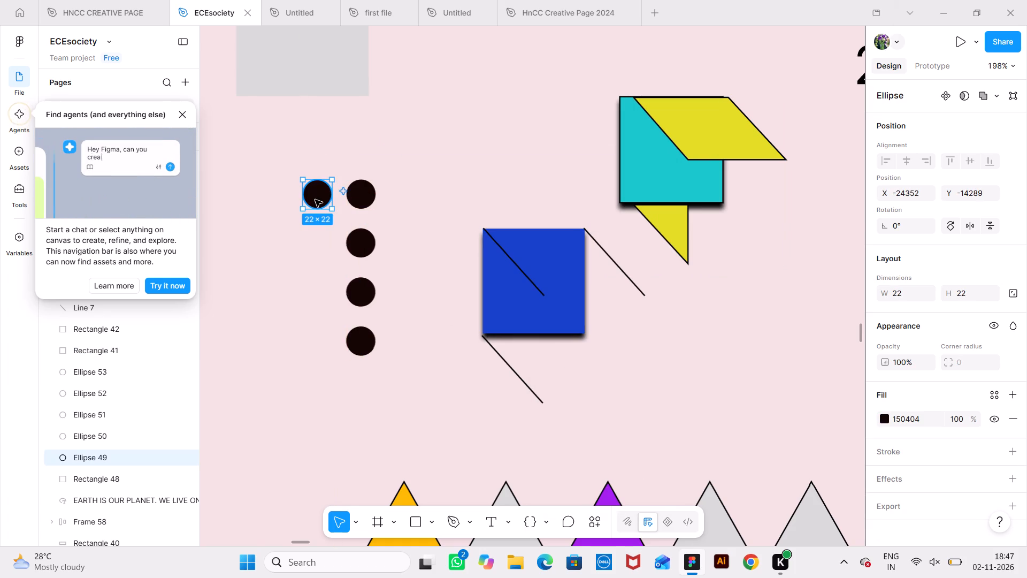
{"action": "left_click", "coordinate": [349, 239]}
{"action": "left_click_drag", "start_coordinate": [349, 239], "coordinate": [385, 197]}
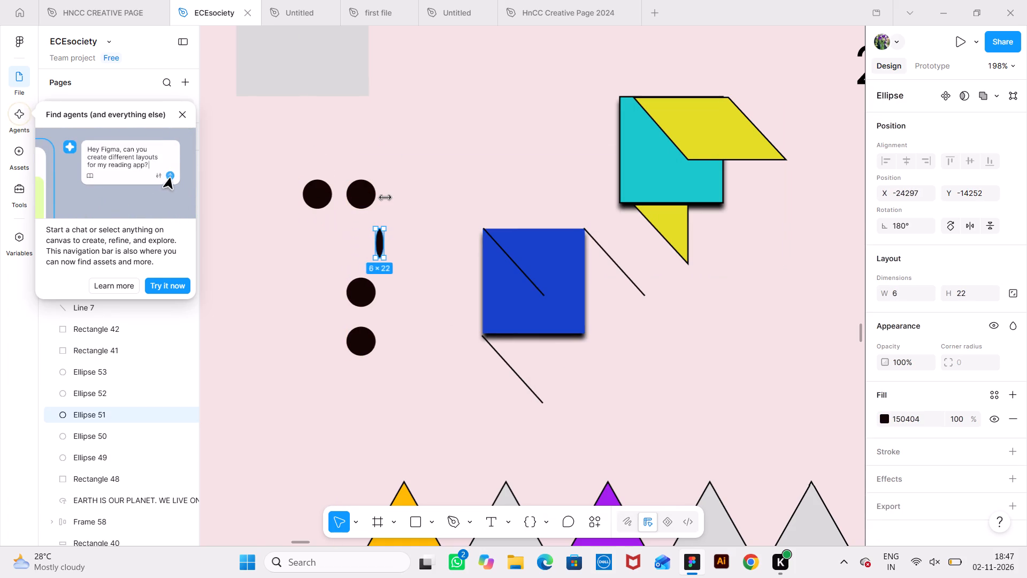
{"action": "left_click_drag", "start_coordinate": [385, 197], "coordinate": [342, 200]}
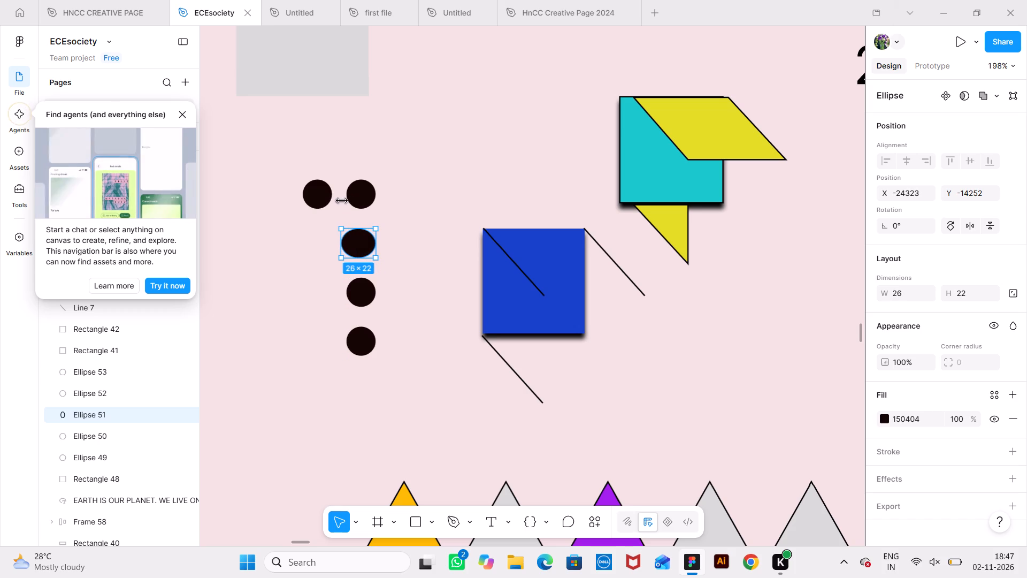
{"action": "left_click_drag", "start_coordinate": [342, 200], "coordinate": [344, 202]}
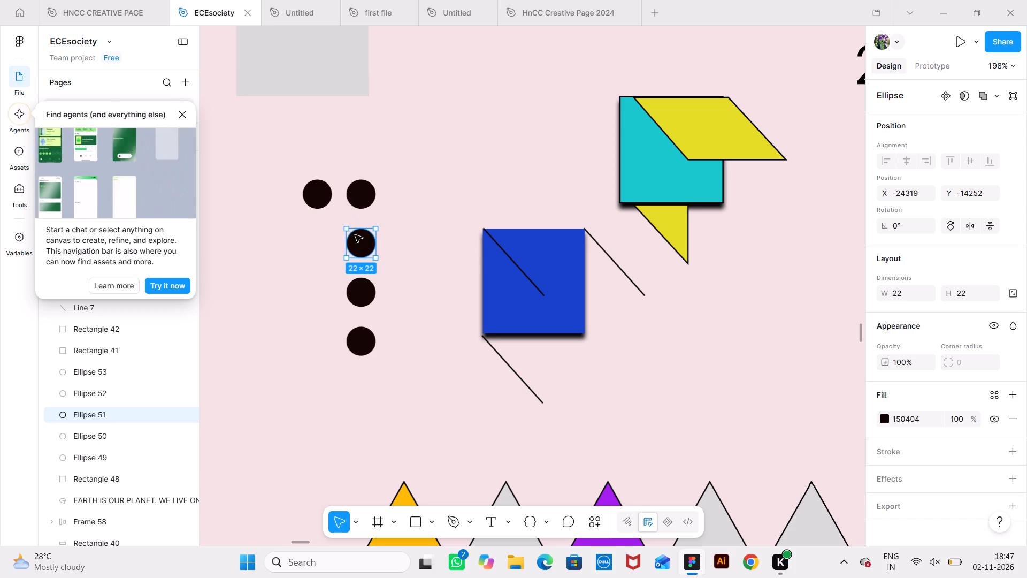
{"action": "left_click_drag", "start_coordinate": [369, 253], "coordinate": [412, 206]}
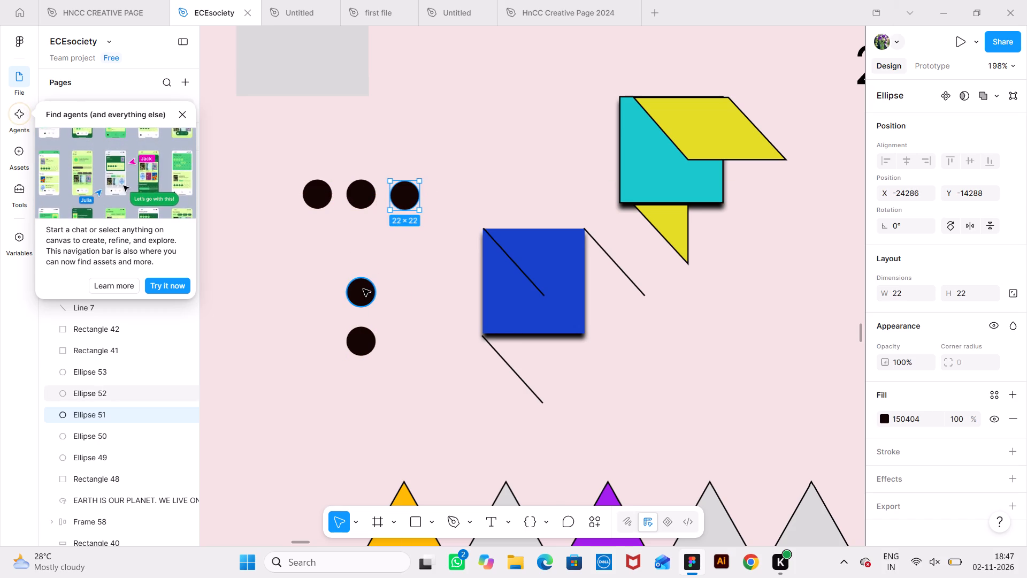
Move the upper of the two black circles left below the row to directly beneath the row's first circle.
{"action": "left_click", "coordinate": [363, 289]}
{"action": "left_click_drag", "start_coordinate": [363, 289], "coordinate": [318, 223]}
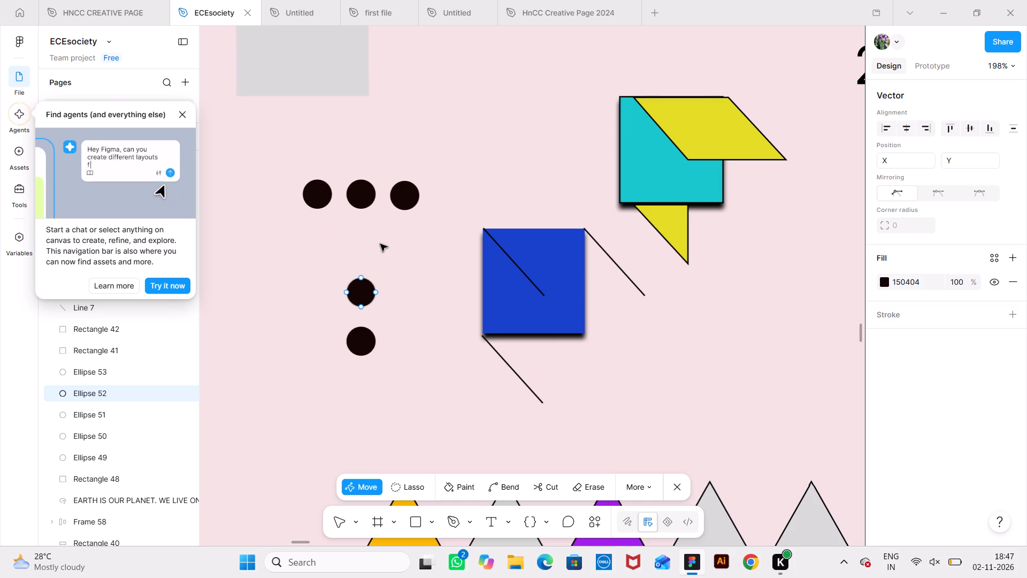
{"action": "left_click", "coordinate": [380, 244]}
{"action": "double_click", "coordinate": [380, 244]}
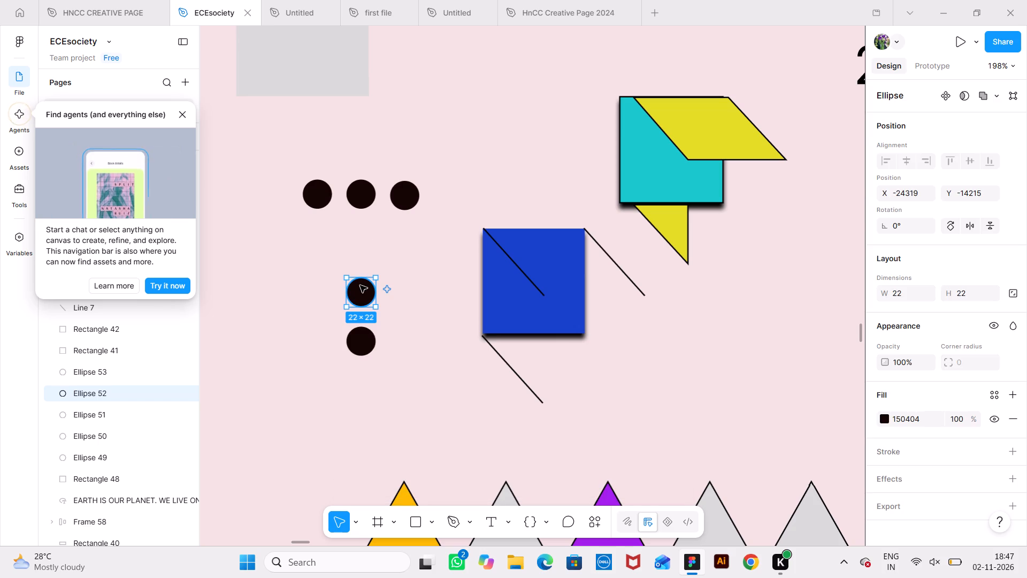
{"action": "left_click_drag", "start_coordinate": [360, 285], "coordinate": [313, 224]}
Move the last remaining black circle beneath the other two in the first column, aligned at X -24352, Y -14237.
{"action": "left_click", "coordinate": [363, 341]}
{"action": "left_click_drag", "start_coordinate": [363, 341], "coordinate": [312, 267]}
{"action": "double_click", "coordinate": [312, 267]}
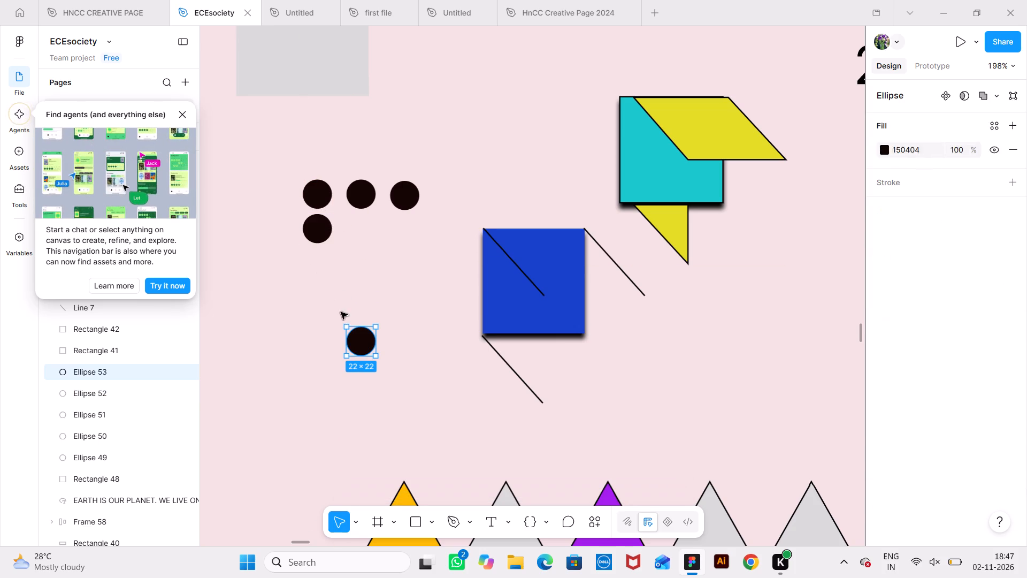
{"action": "left_click_drag", "start_coordinate": [358, 348], "coordinate": [310, 268]}
{"action": "key", "text": "Down"}
{"action": "key", "text": "Down"}
{"action": "key", "text": "Down"}
{"action": "key", "text": "Down"}
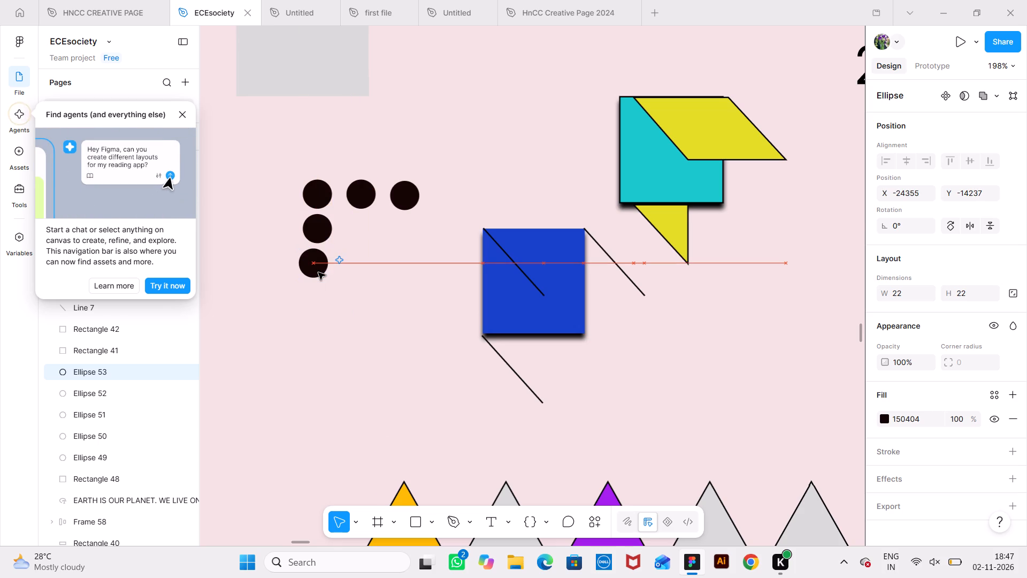
{"action": "key", "text": "Right"}
{"action": "key", "text": "Right"}
{"action": "key", "text": "Right"}
{"action": "key", "text": "Right"}
{"action": "key", "text": "Left"}
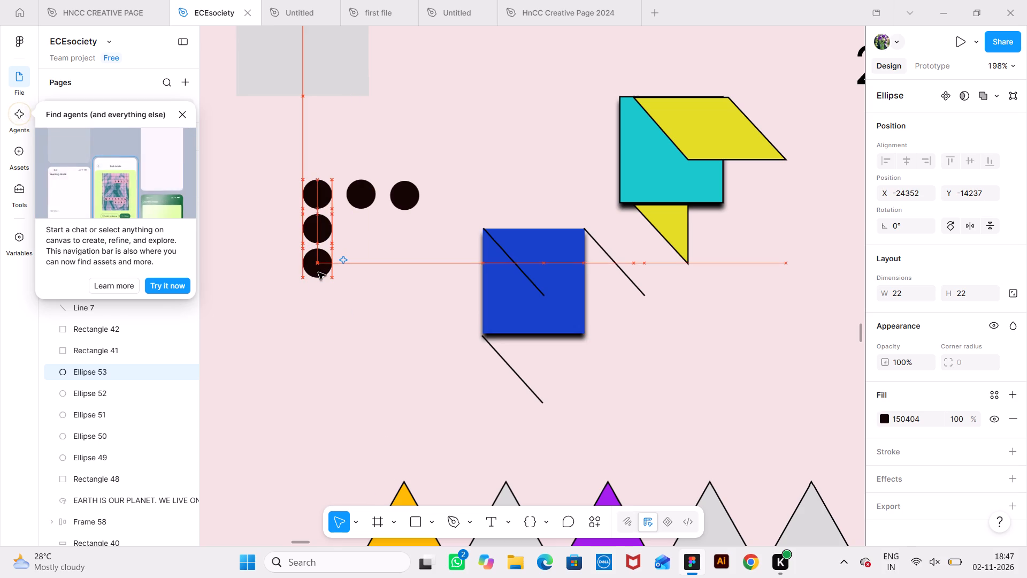
Tighten the top row of circles by nudging the second to X -24322 and the third to X -24291.
{"action": "left_click", "coordinate": [370, 200]}
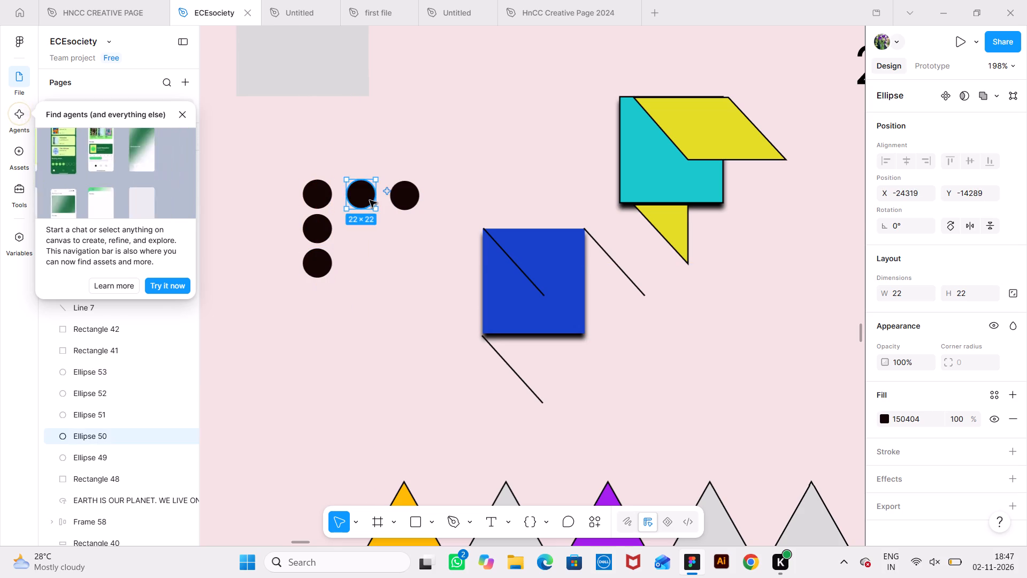
{"action": "key", "text": "Left"}
{"action": "key", "text": "Left"}
{"action": "key", "text": "Left"}
{"action": "left_click", "coordinate": [409, 203]}
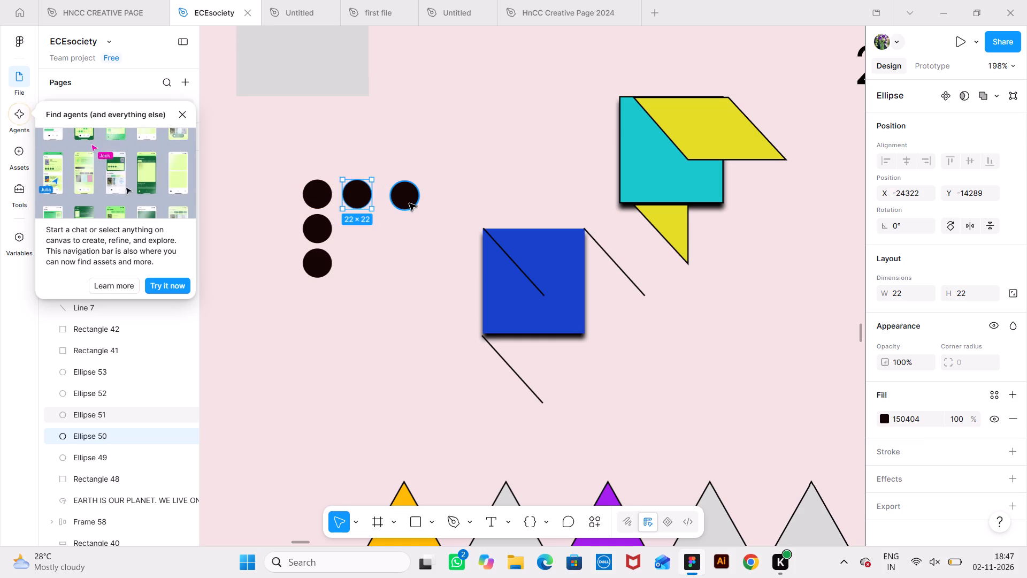
{"action": "key", "text": "Left"}
{"action": "key", "text": "Left"}
{"action": "key", "text": "Left"}
{"action": "key", "text": "Left"}
{"action": "key", "text": "Left"}
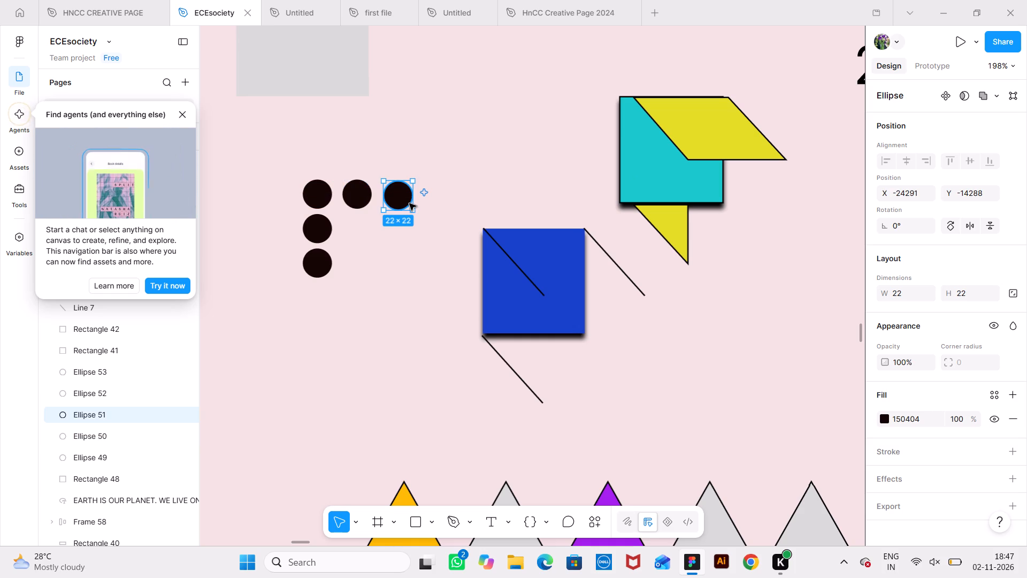
{"action": "left_click", "coordinate": [662, 349]}
Fill the last grey triangle in the lower row of triangles with a near-black colour.
{"action": "scroll", "coordinate": [662, 349], "scroll_direction": "down", "scroll_amount": 3}
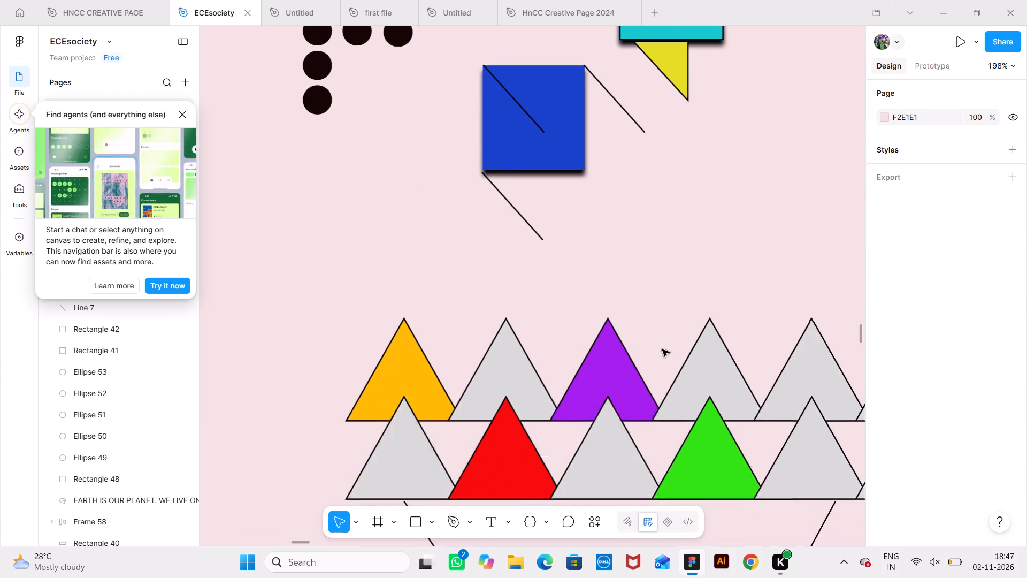
{"action": "scroll", "coordinate": [662, 349], "scroll_direction": "down", "scroll_amount": 4}
{"action": "scroll", "coordinate": [662, 349], "scroll_direction": "up", "scroll_amount": 1}
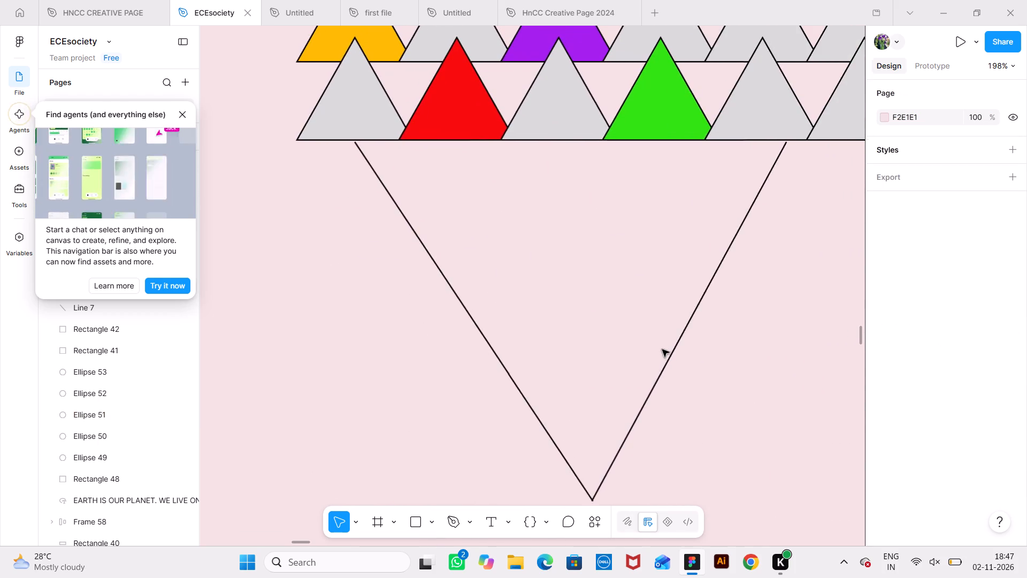
{"action": "scroll", "coordinate": [662, 349], "scroll_direction": "up", "scroll_amount": 2}
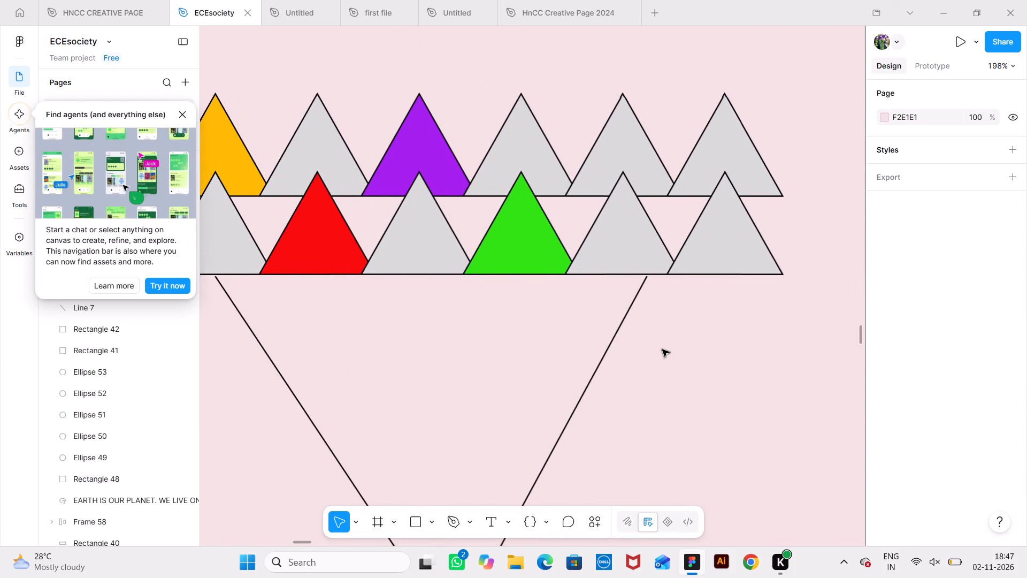
{"action": "left_click", "coordinate": [547, 271]}
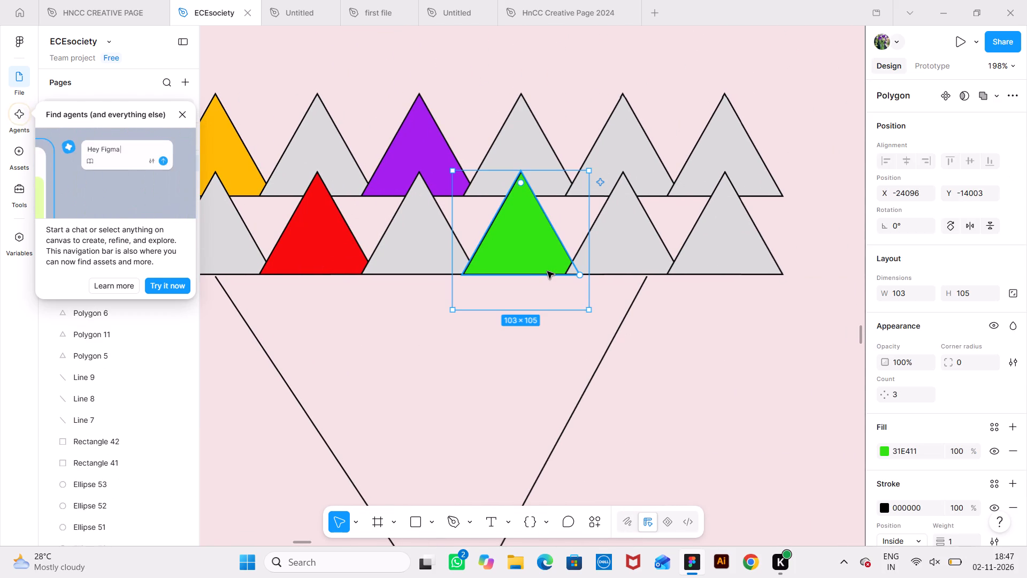
{"action": "left_click", "coordinate": [728, 237]}
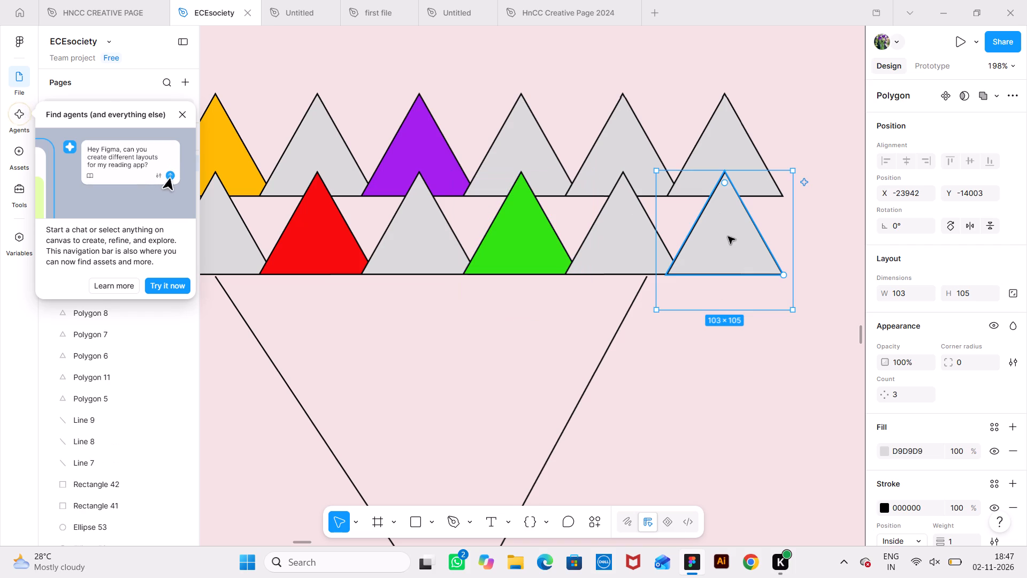
{"action": "left_click", "coordinate": [882, 454]}
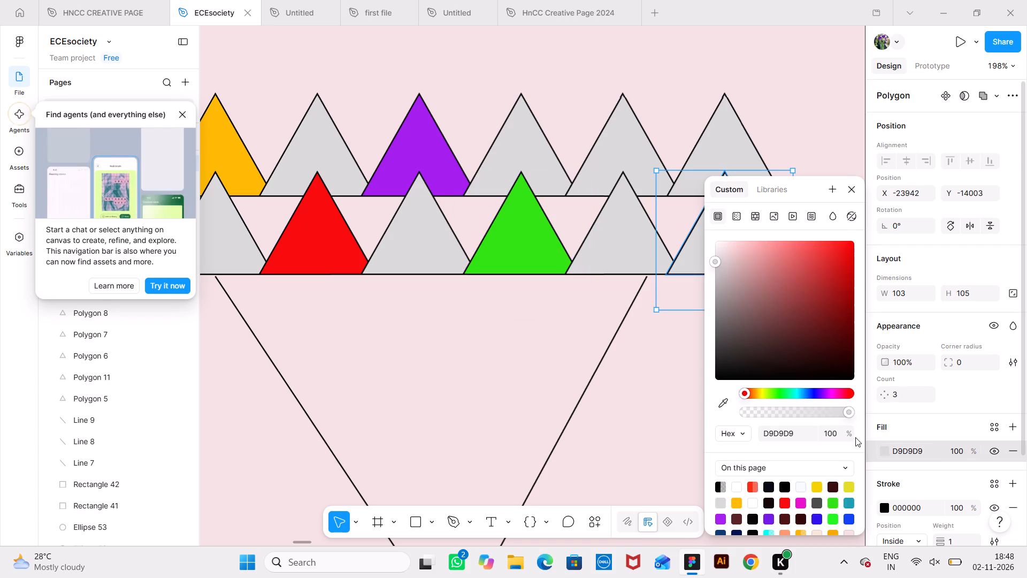
{"action": "left_click", "coordinate": [847, 390]}
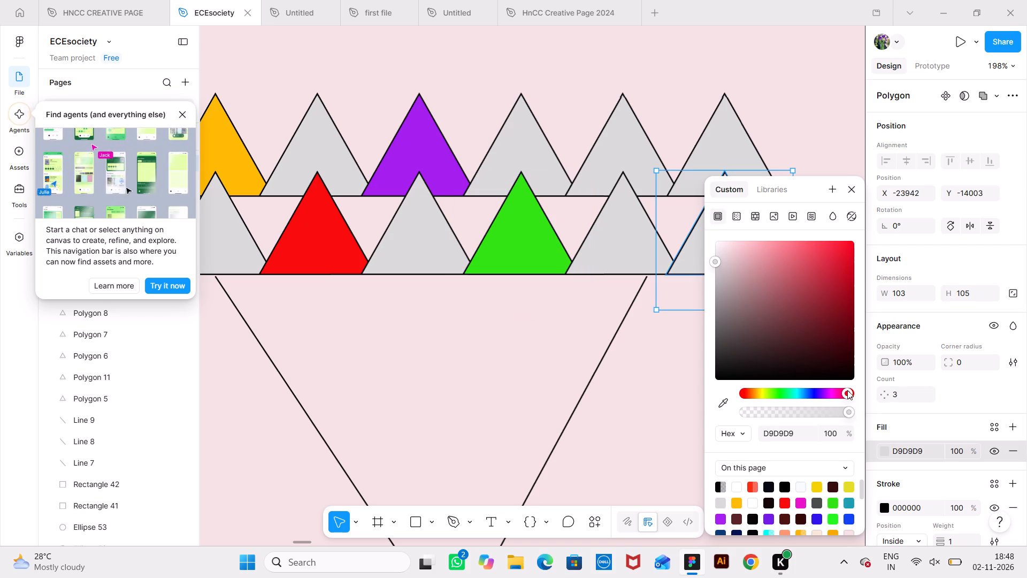
{"action": "left_click", "coordinate": [760, 362]}
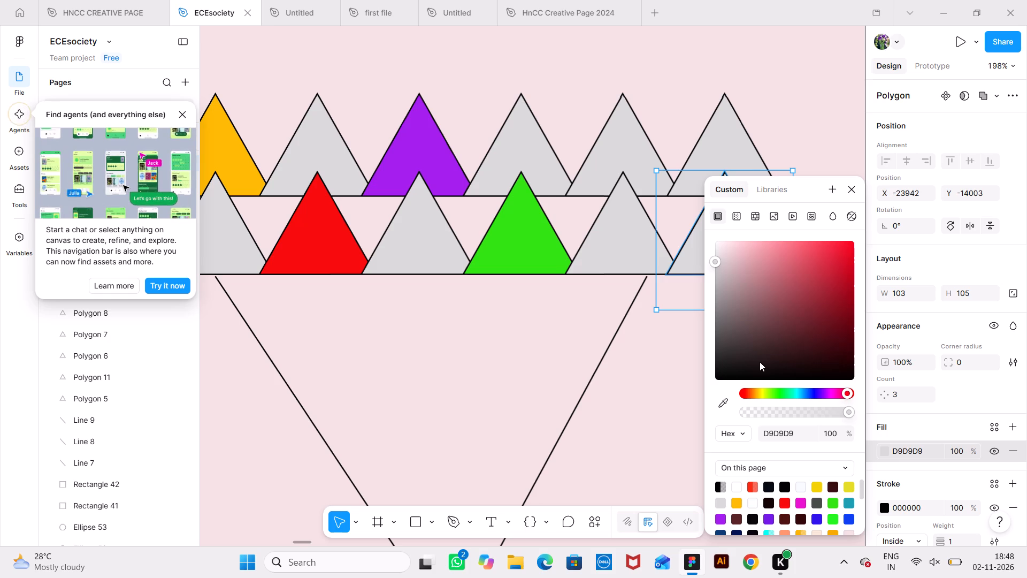
Give the fifth triangle in the upper row a green 16EE9B stroke and a dark red fill.
{"action": "left_click", "coordinate": [642, 175]}
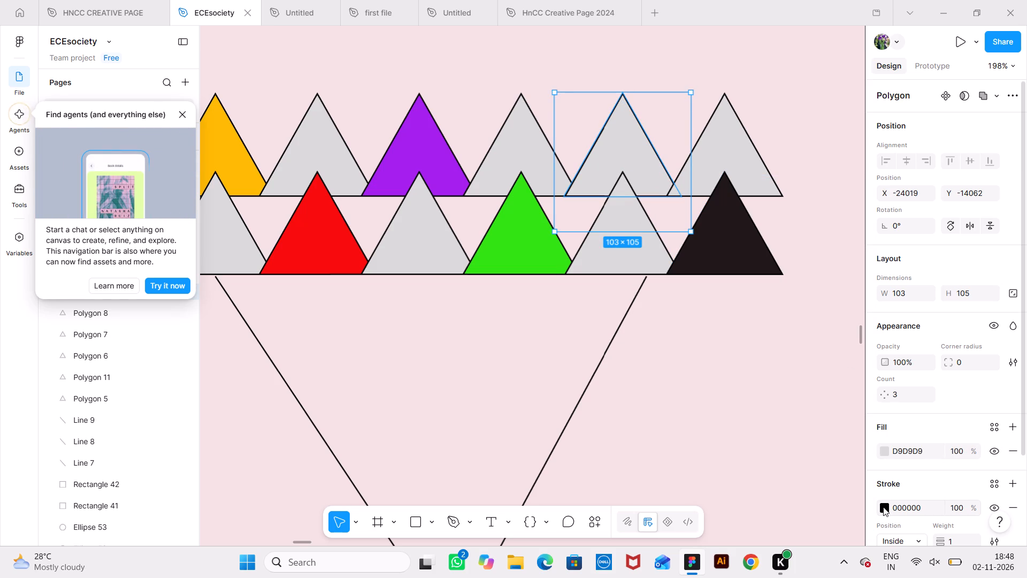
{"action": "left_click", "coordinate": [883, 507]}
{"action": "left_click", "coordinate": [791, 389]}
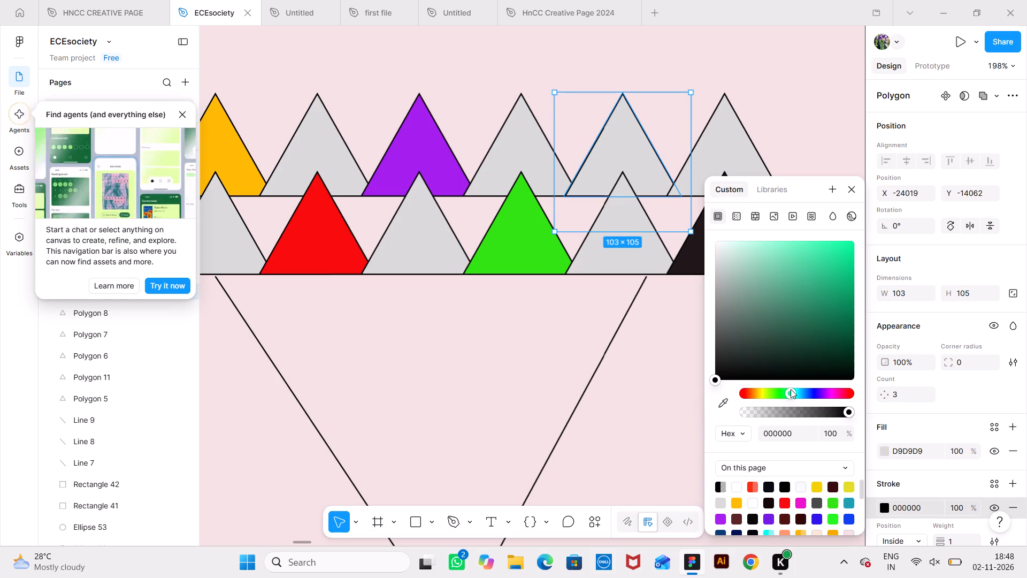
{"action": "left_click", "coordinate": [841, 250]}
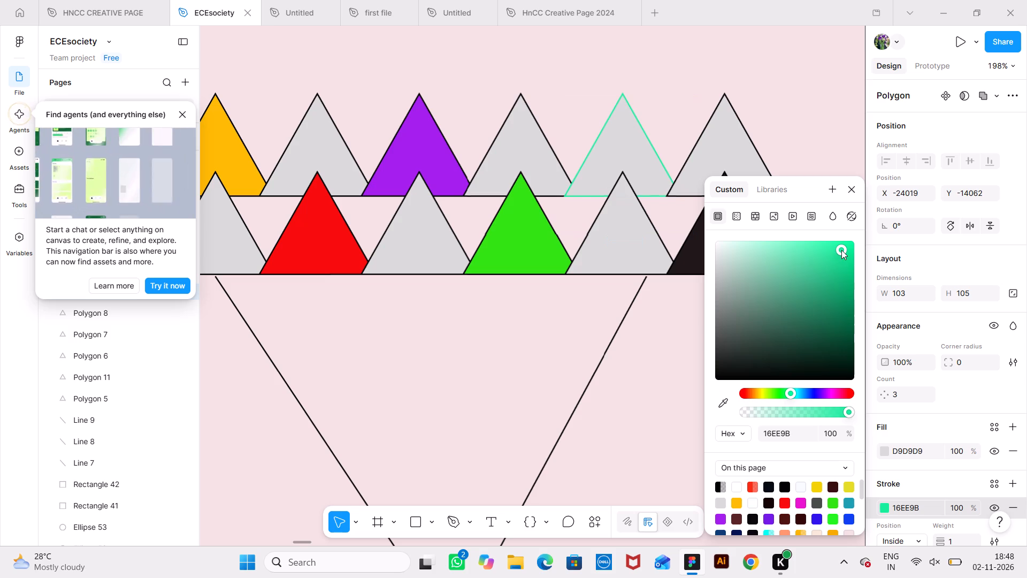
{"action": "left_click", "coordinate": [887, 452]}
{"action": "left_click", "coordinate": [835, 278]}
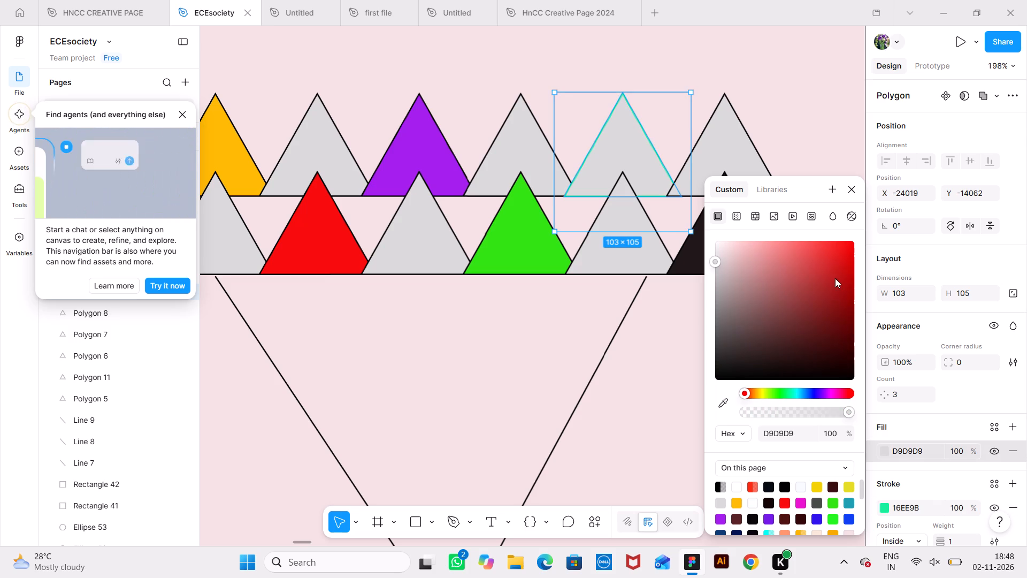
{"action": "left_click", "coordinate": [592, 359]}
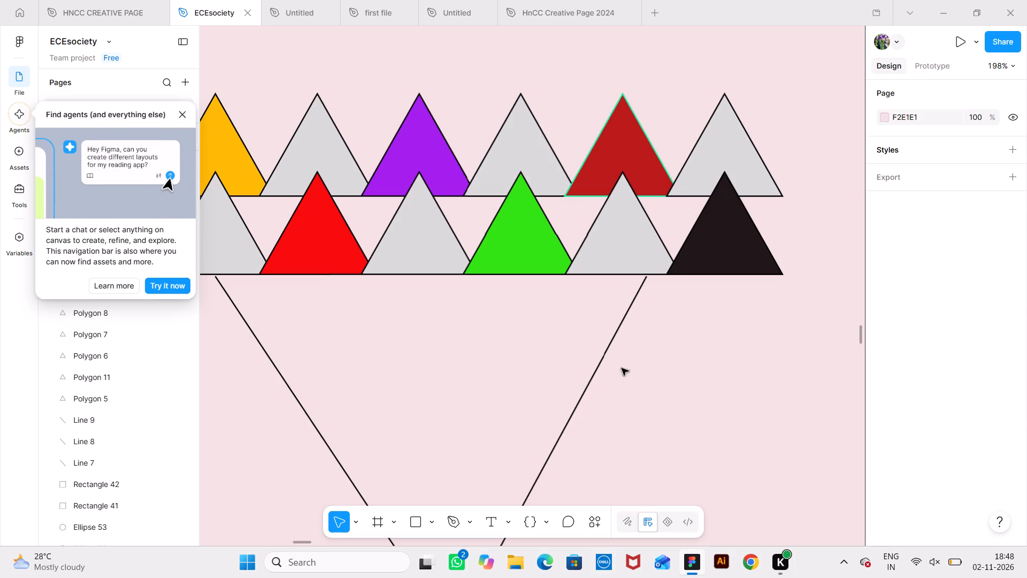